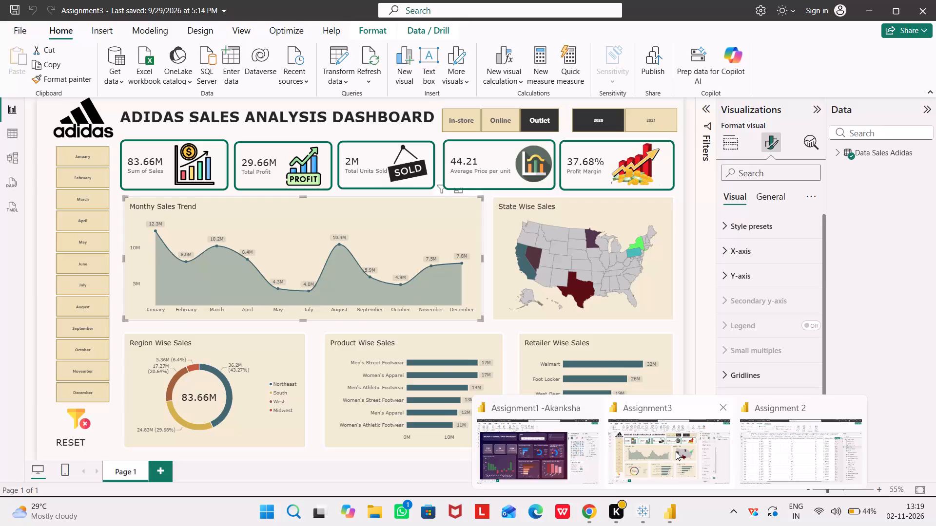
Switch from the Assignment3 Adidas sales dashboard to the open Assignment 2 Power BI file.
click(676, 451)
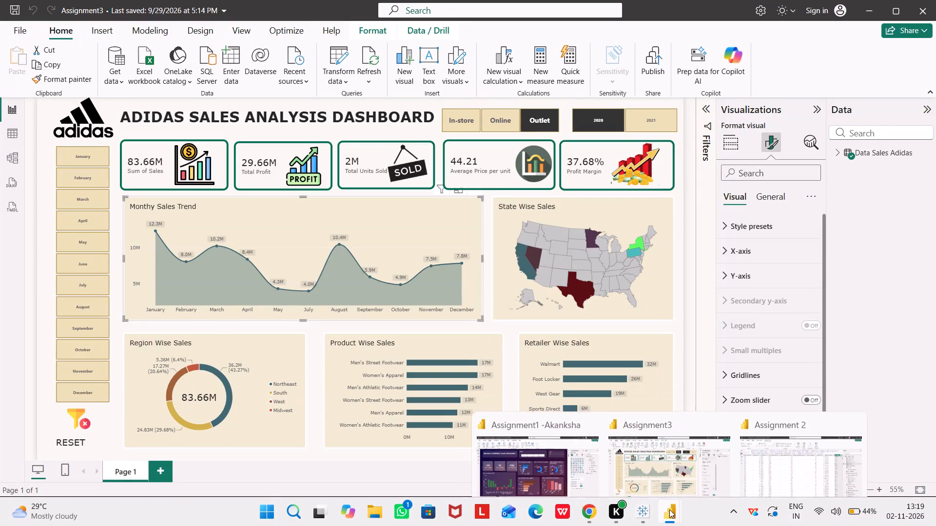
click(770, 456)
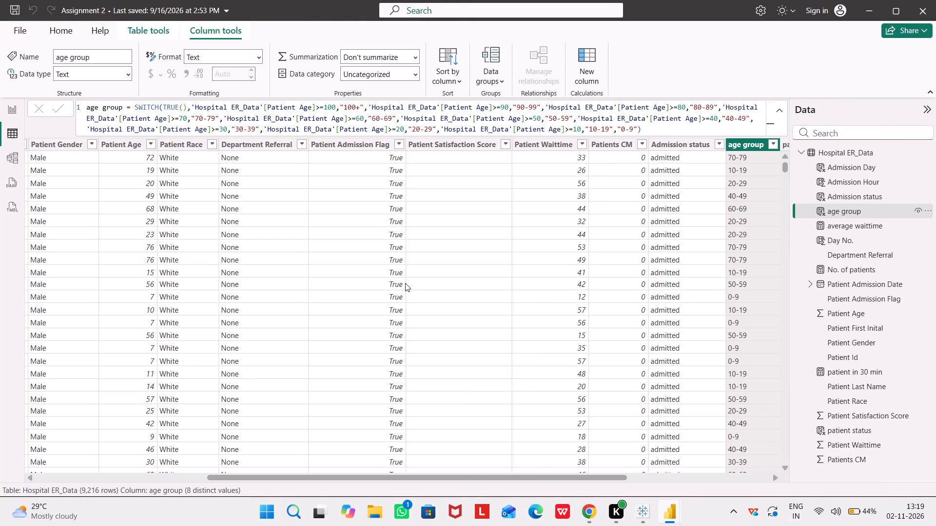
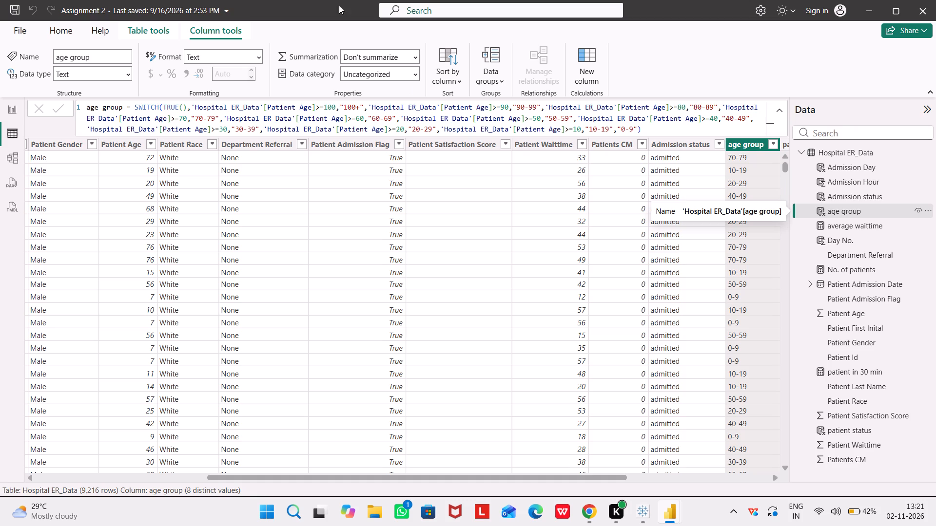
Review the SWITCH formula of the age group calculated column, expanding and collapsing its display.
click(753, 129)
click(781, 111)
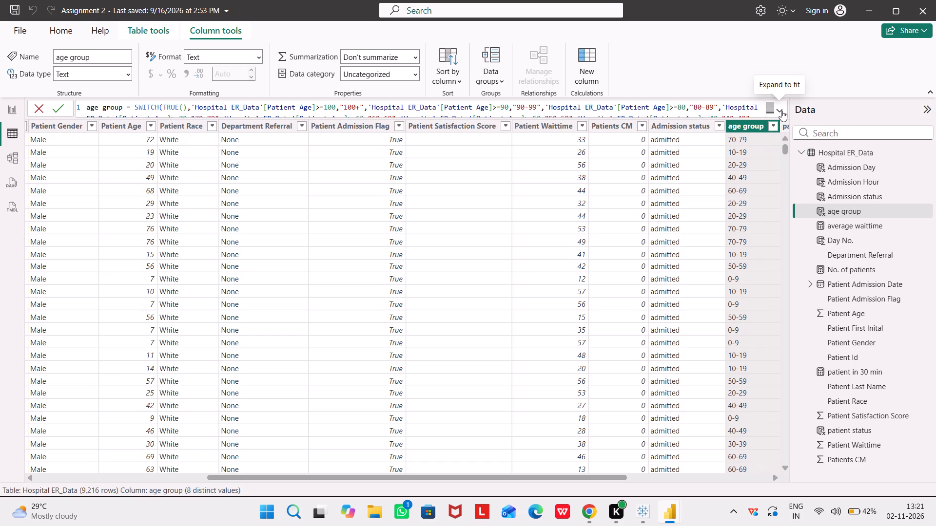
click(781, 111)
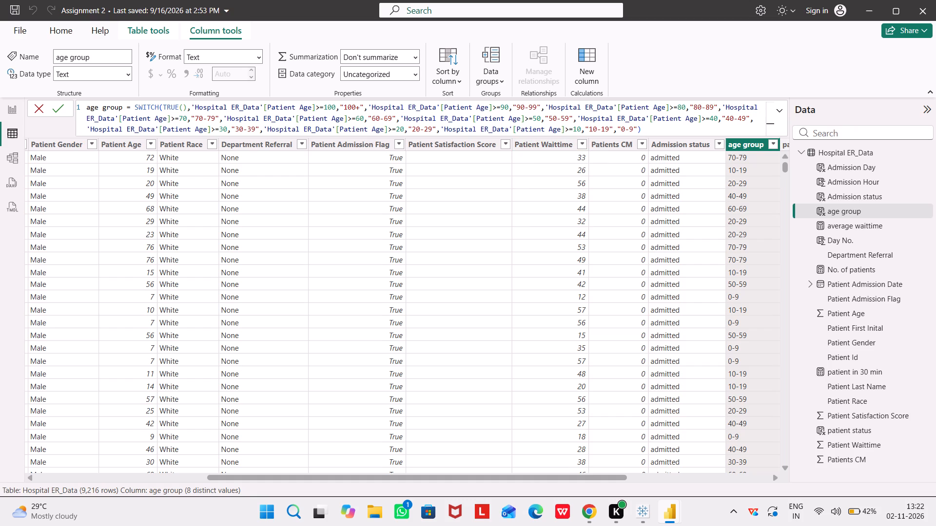
click(778, 111)
click(778, 111)
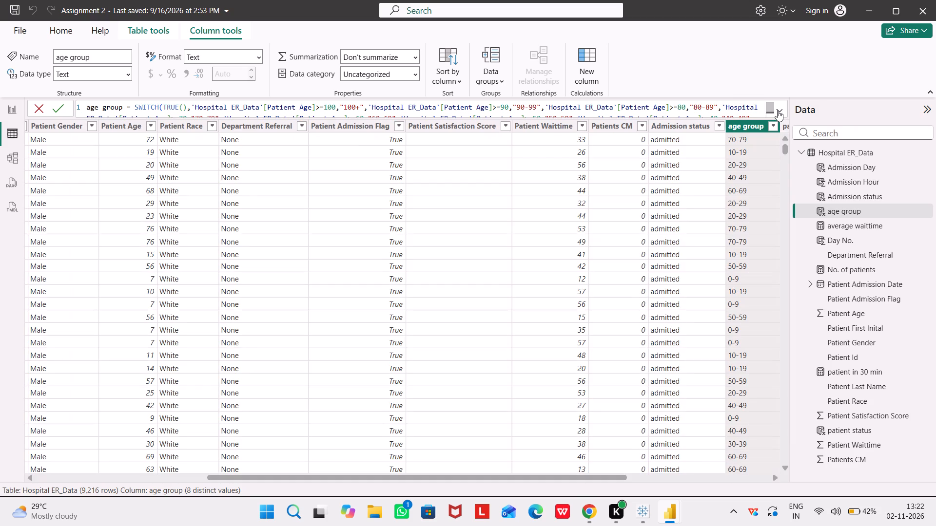
Return to the report view and open the Key Takeways page.
click(9, 110)
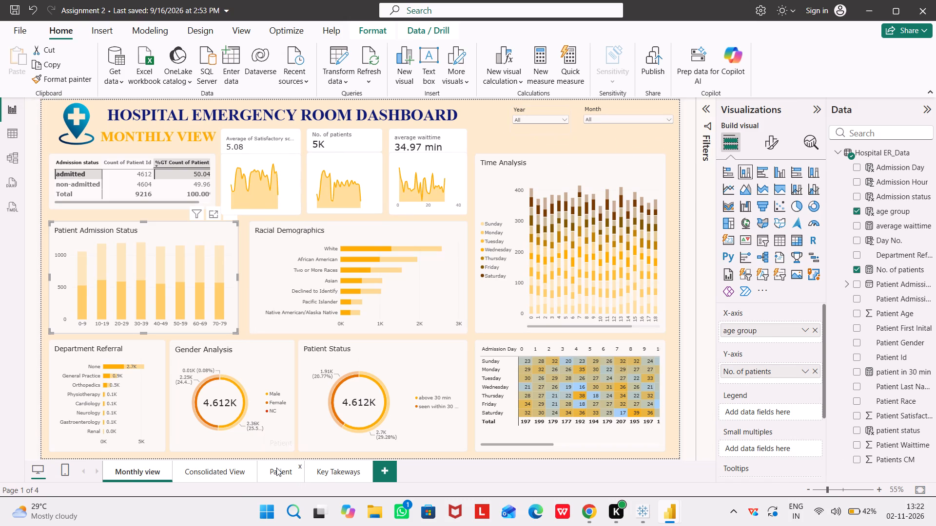
click(328, 470)
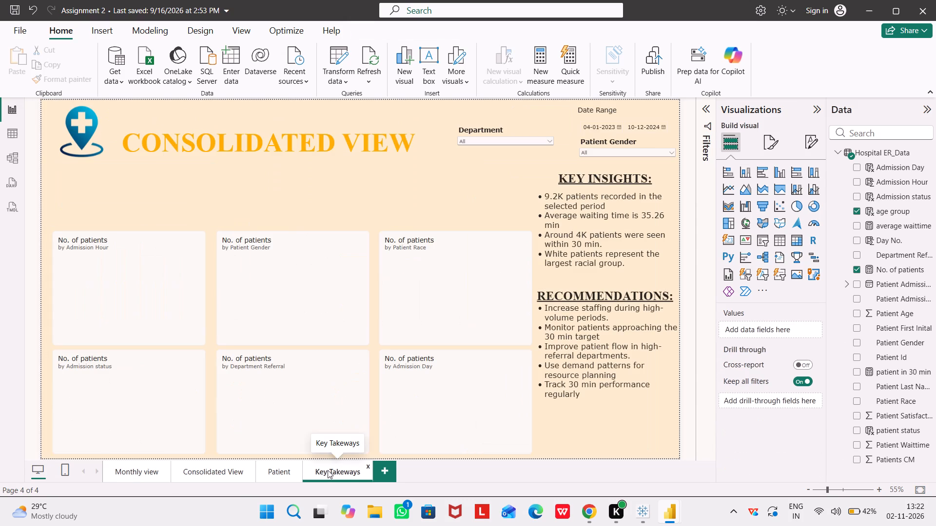
Inspect the Key Insights box and the field used by the Date Range slicer on the Key Takeways page.
click(552, 183)
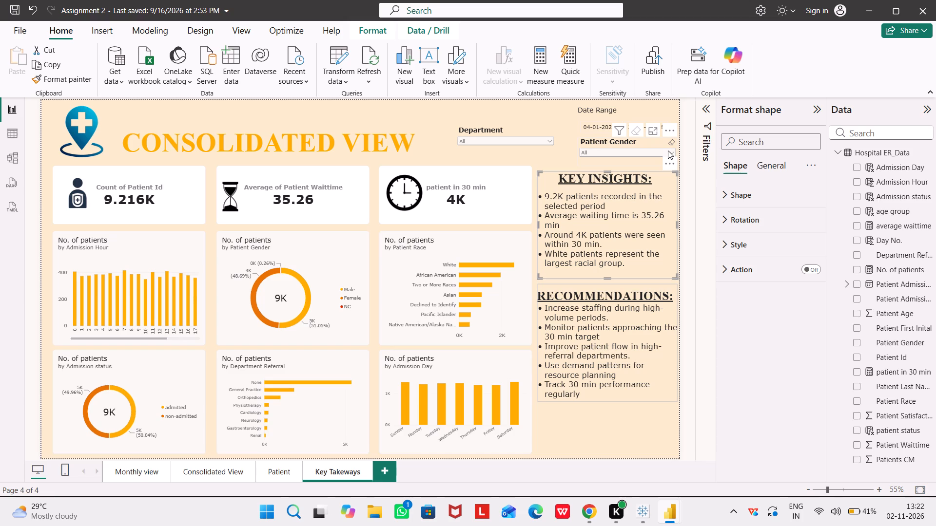
click(415, 116)
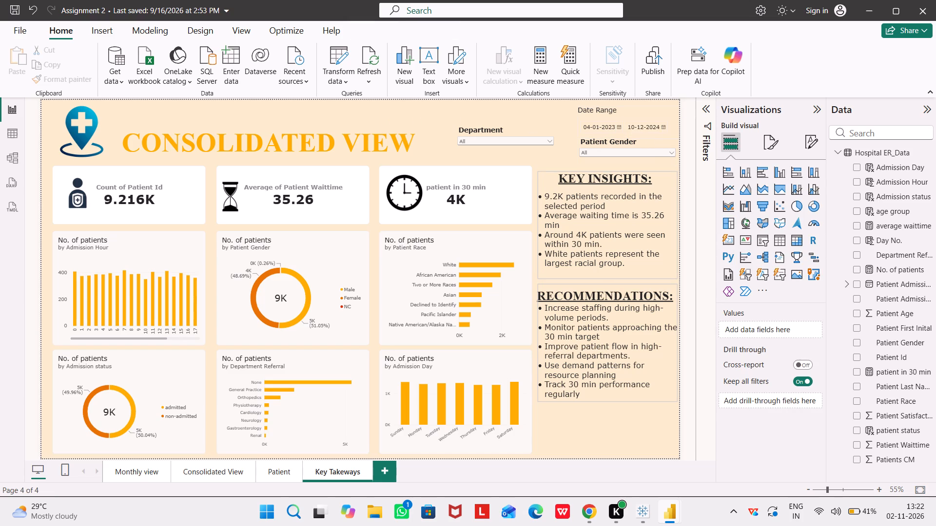
click(602, 108)
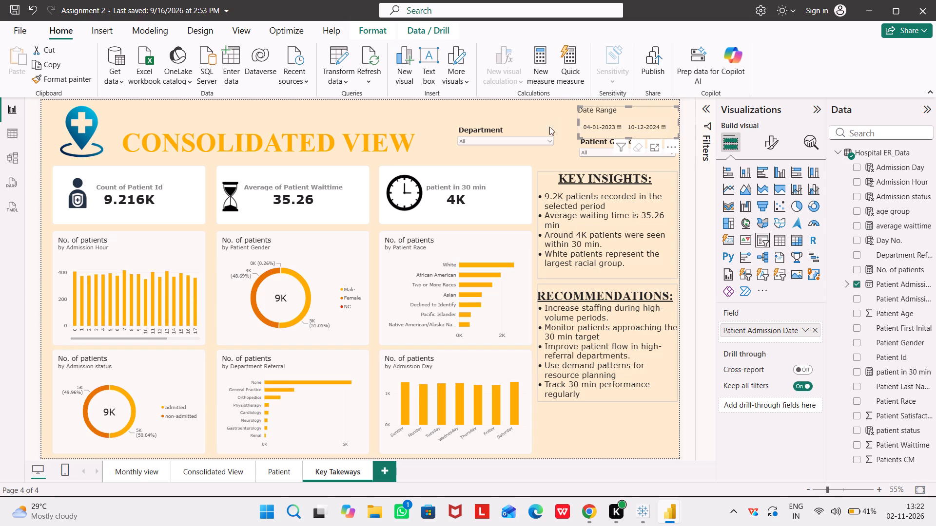
click(399, 111)
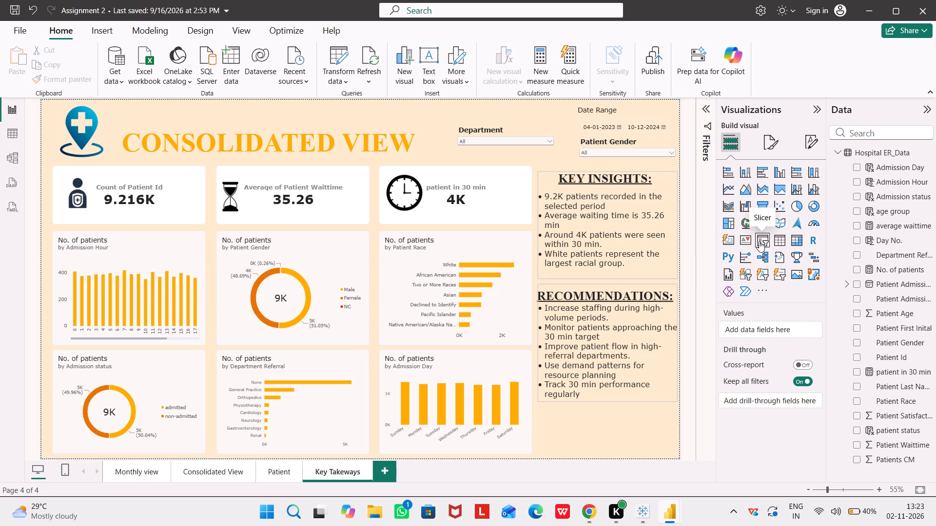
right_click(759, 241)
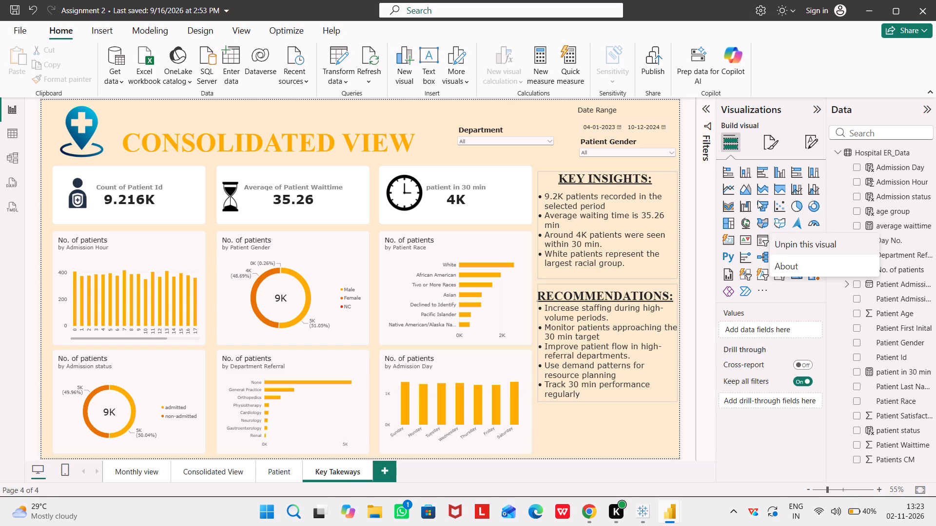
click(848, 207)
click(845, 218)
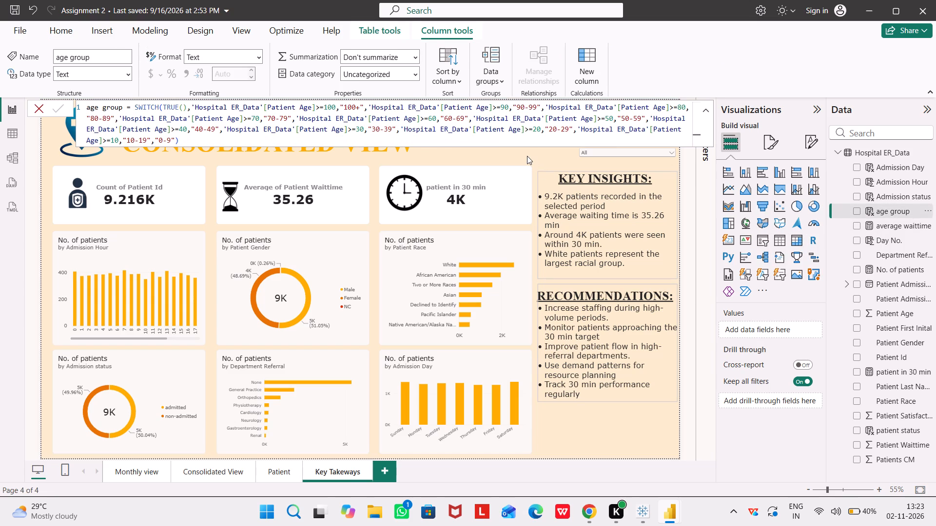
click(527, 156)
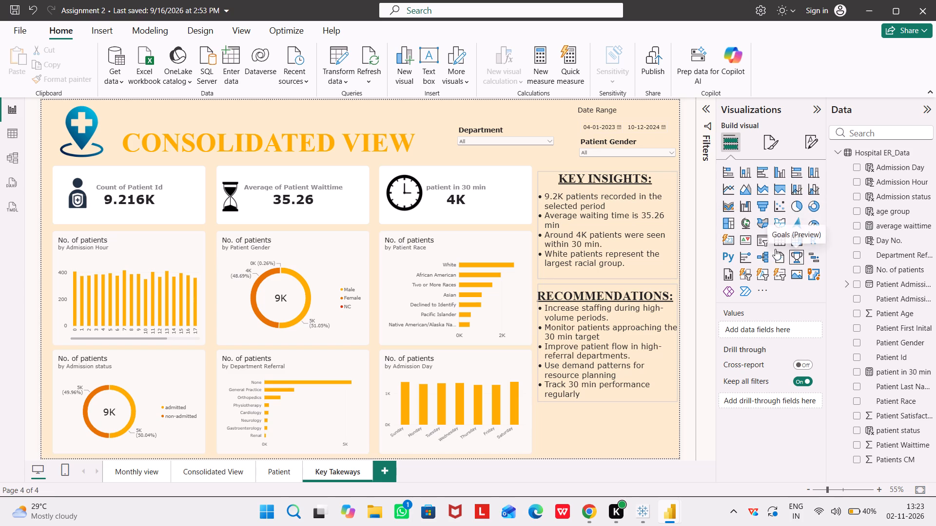
Add an empty slicer visual below the Recommendations box on the Key Takeways page.
click(763, 238)
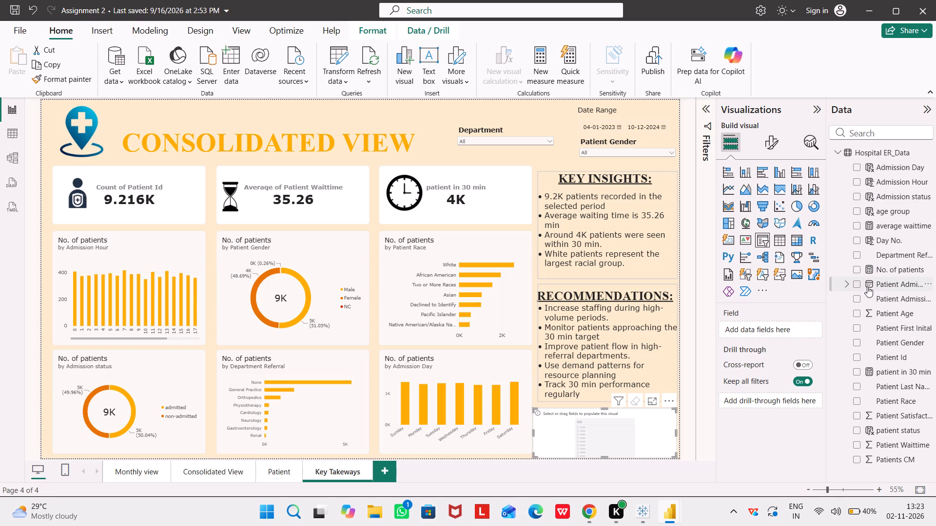
scroll(861, 329, down, 2)
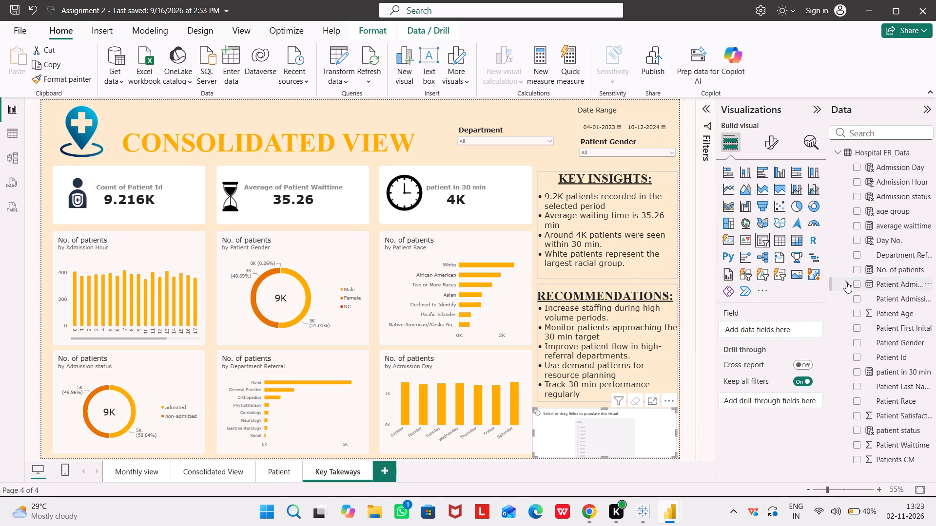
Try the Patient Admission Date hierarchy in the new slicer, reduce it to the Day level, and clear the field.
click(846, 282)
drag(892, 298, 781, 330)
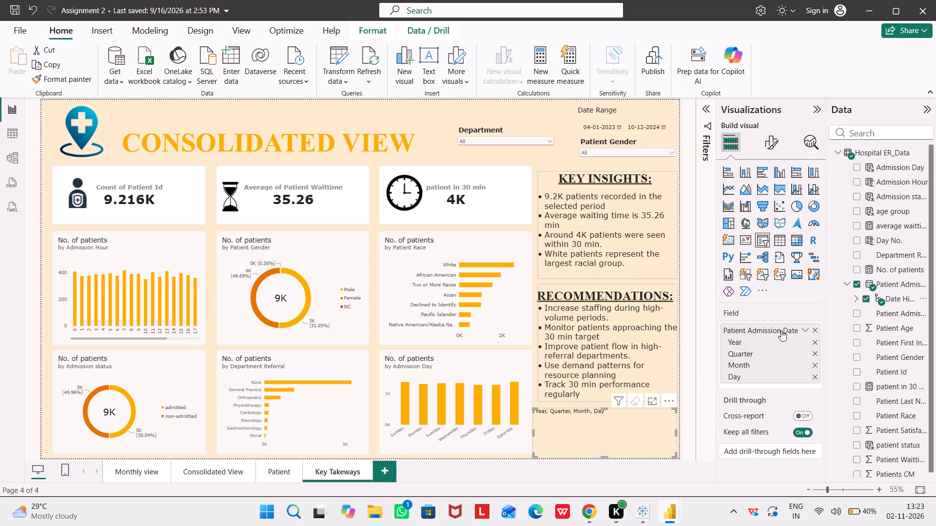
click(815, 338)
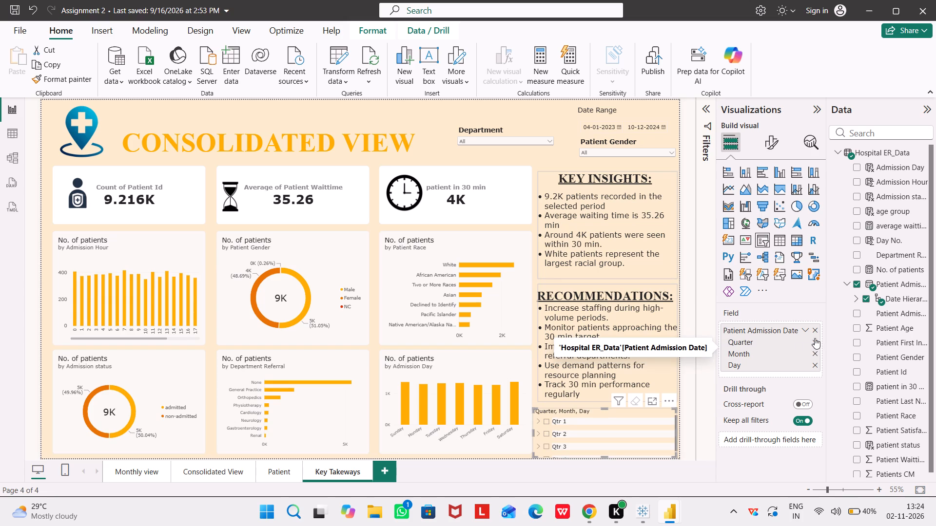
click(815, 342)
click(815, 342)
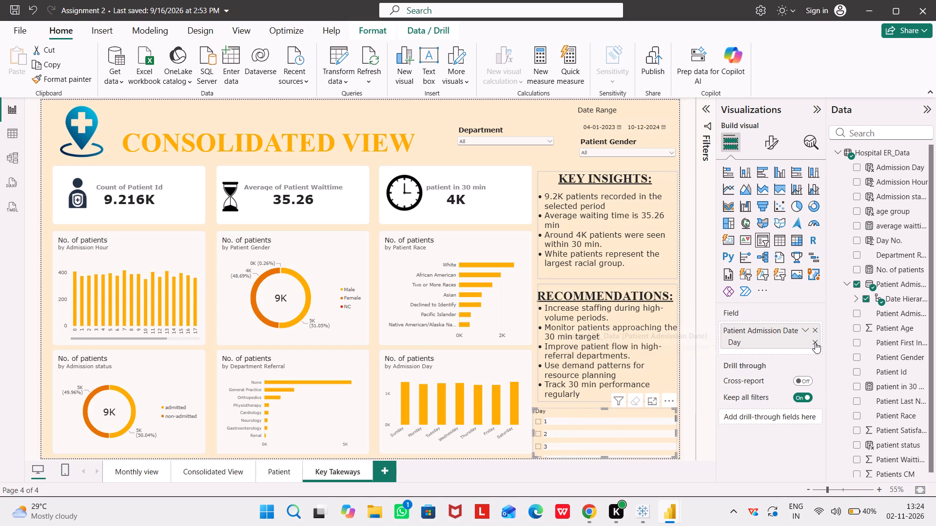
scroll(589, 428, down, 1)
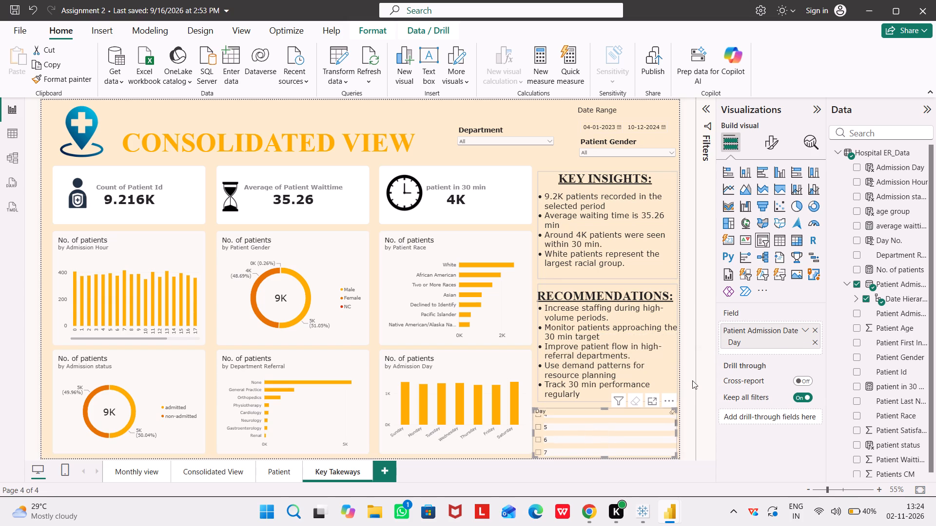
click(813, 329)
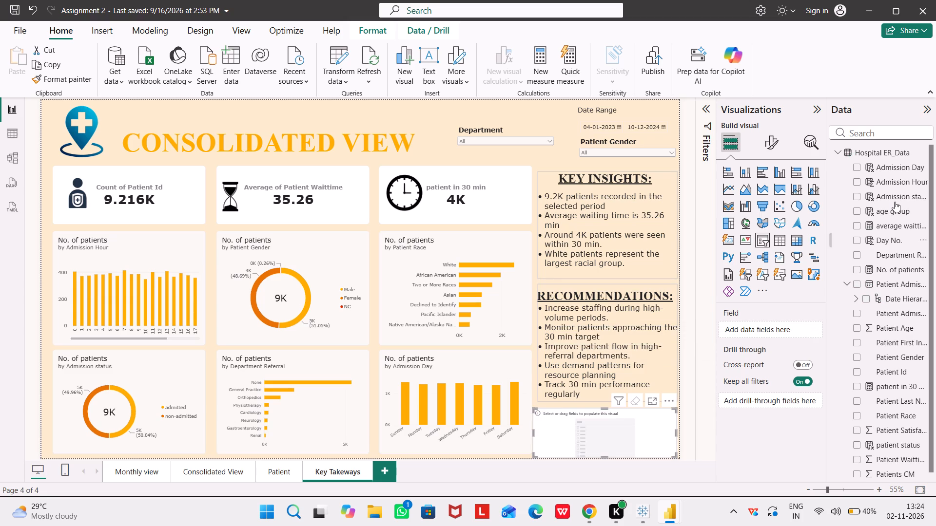
Add the Patient Admission Date hierarchy to the empty slicer and remove its Month, Quarter and Year levels, keeping only Day.
click(895, 202)
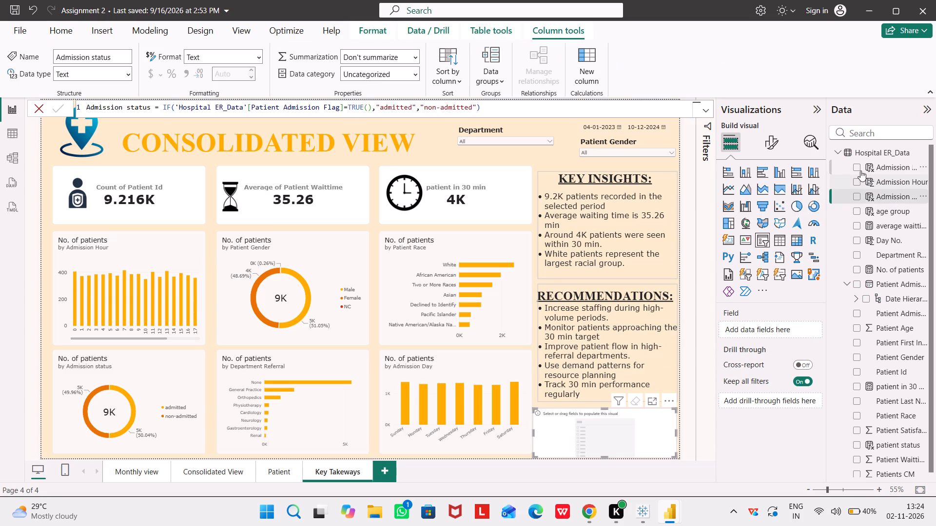
click(702, 153)
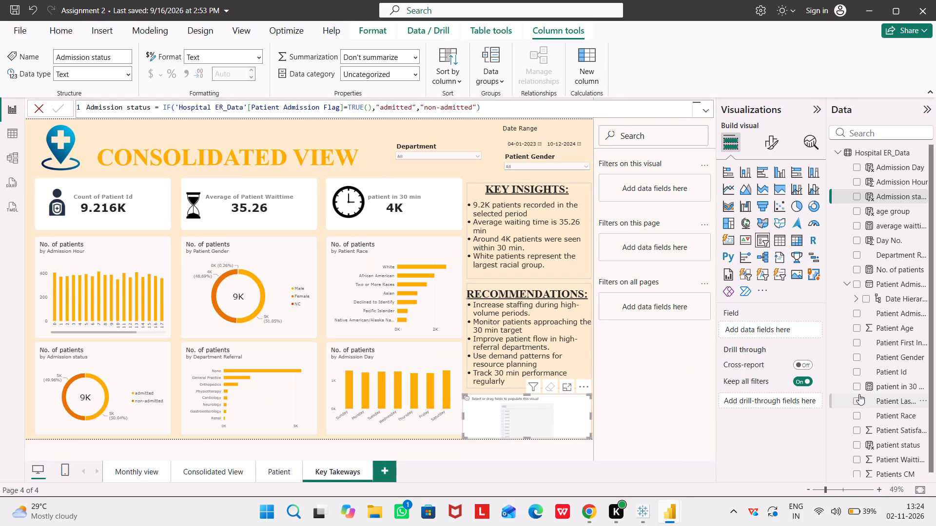
scroll(854, 379, down, 2)
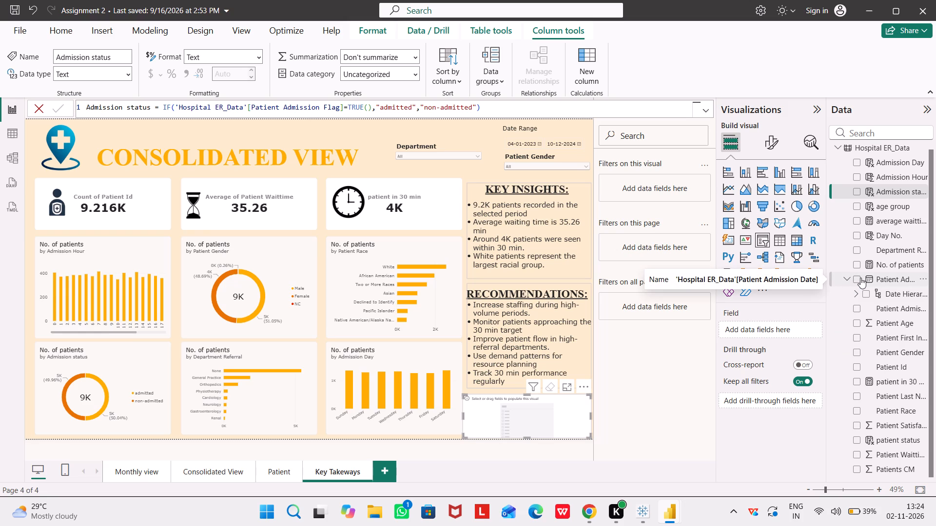
click(847, 278)
click(847, 278)
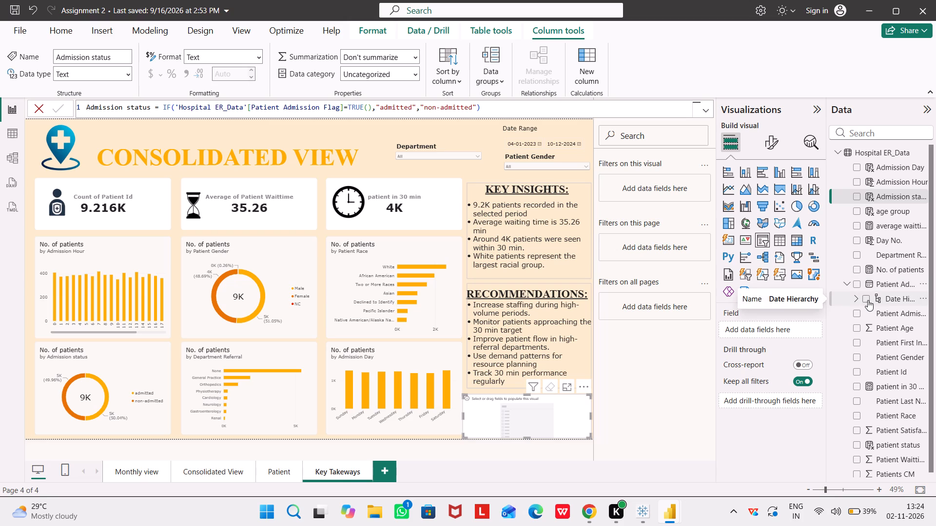
drag(864, 297, 755, 330)
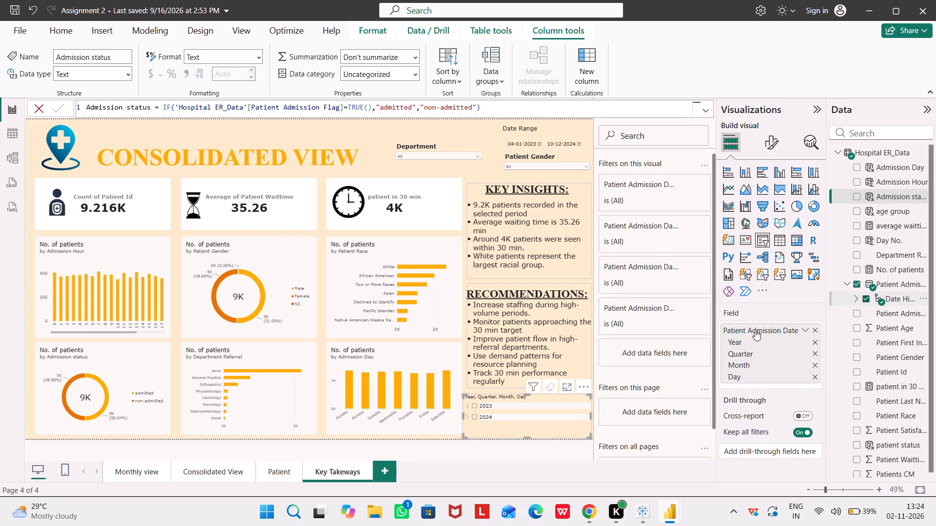
click(815, 364)
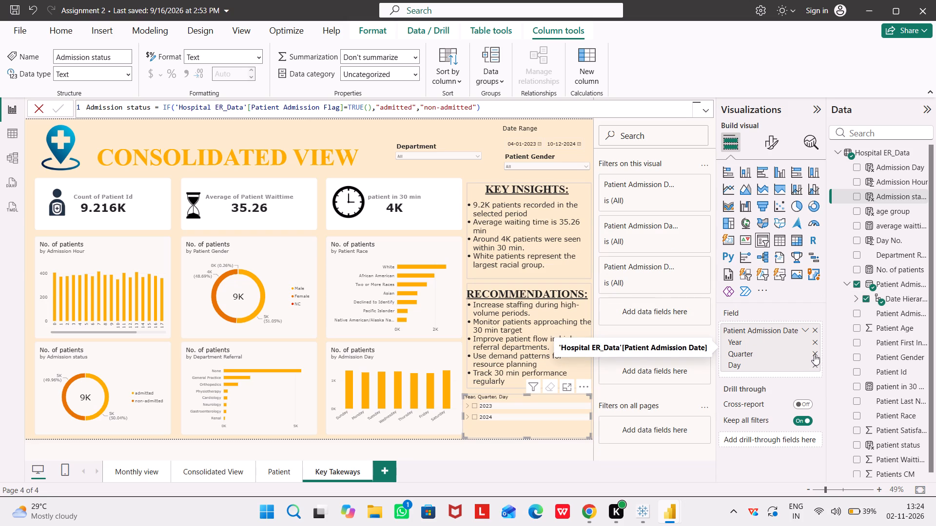
click(818, 353)
click(815, 344)
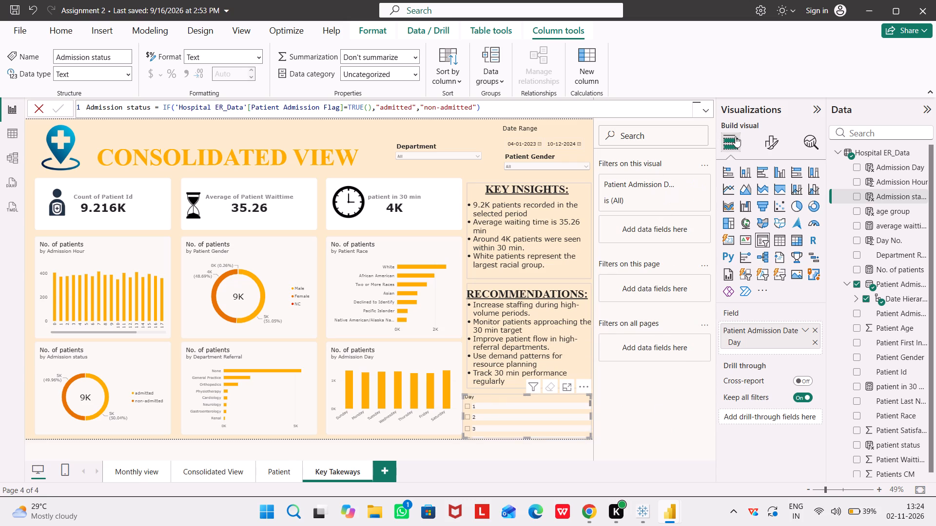
Set the Day slicer's style to Between in its slicer settings.
click(768, 138)
click(768, 138)
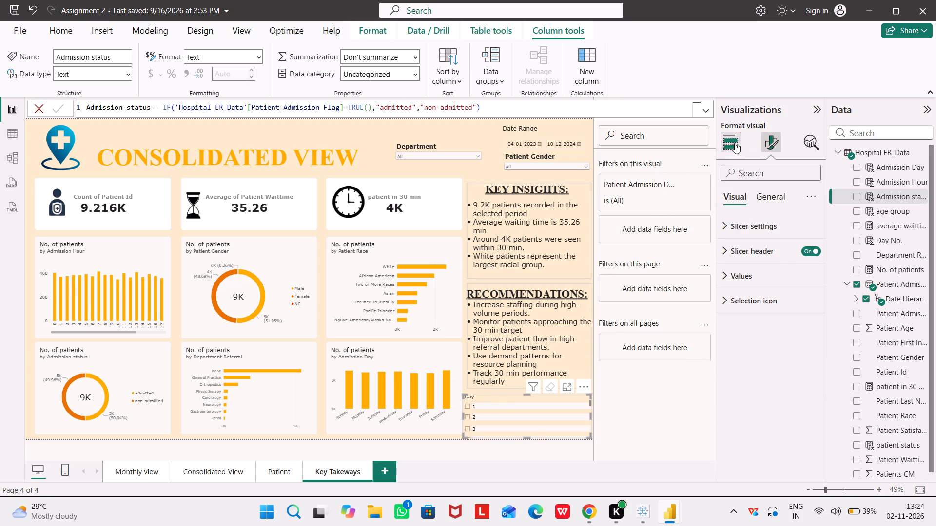
click(734, 142)
click(765, 135)
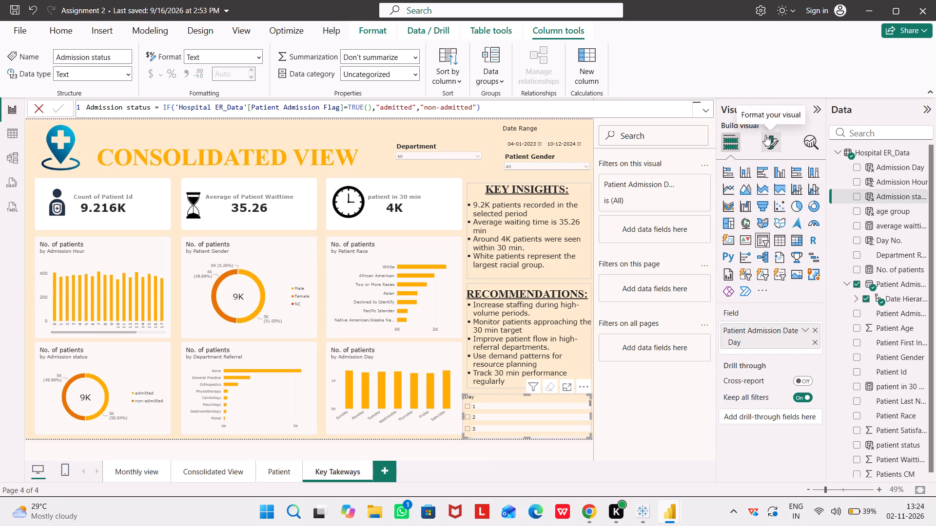
click(746, 226)
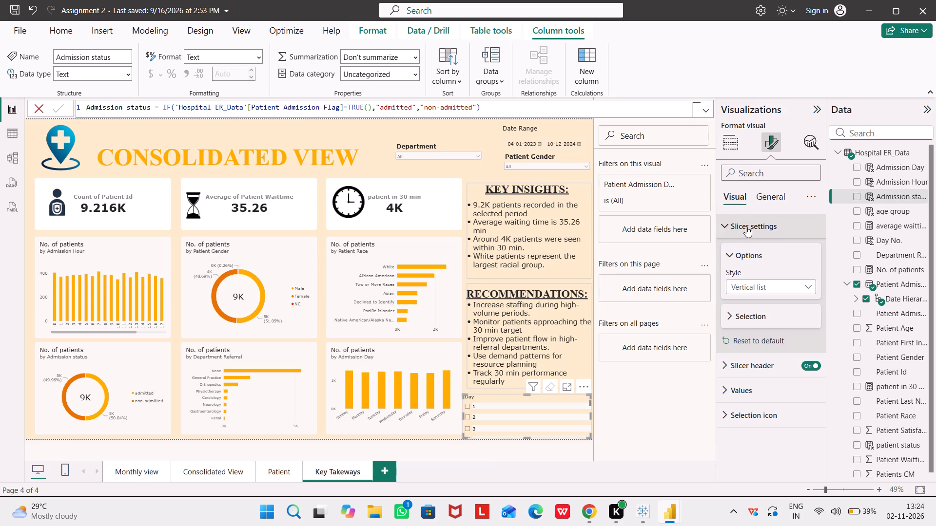
click(807, 284)
click(765, 345)
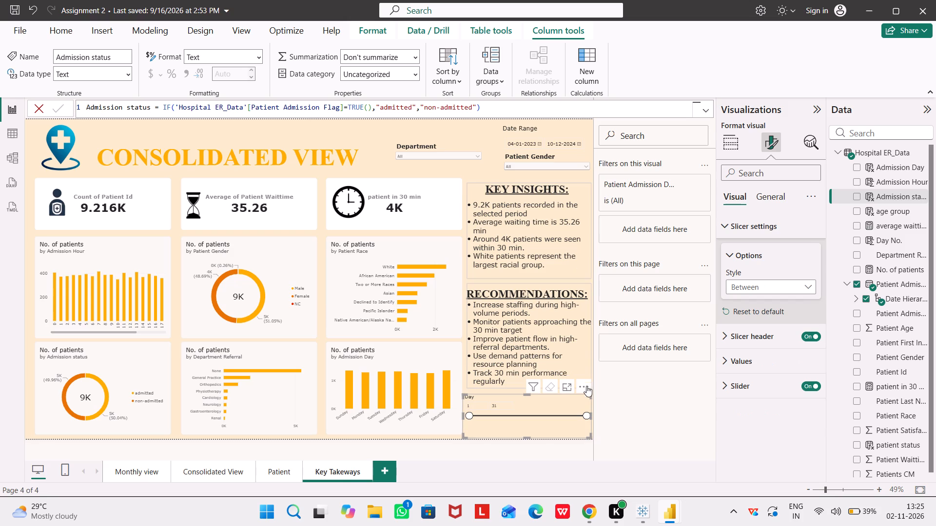
Examine the Day slicer's available styles and its slicer header formatting options.
click(805, 285)
click(805, 285)
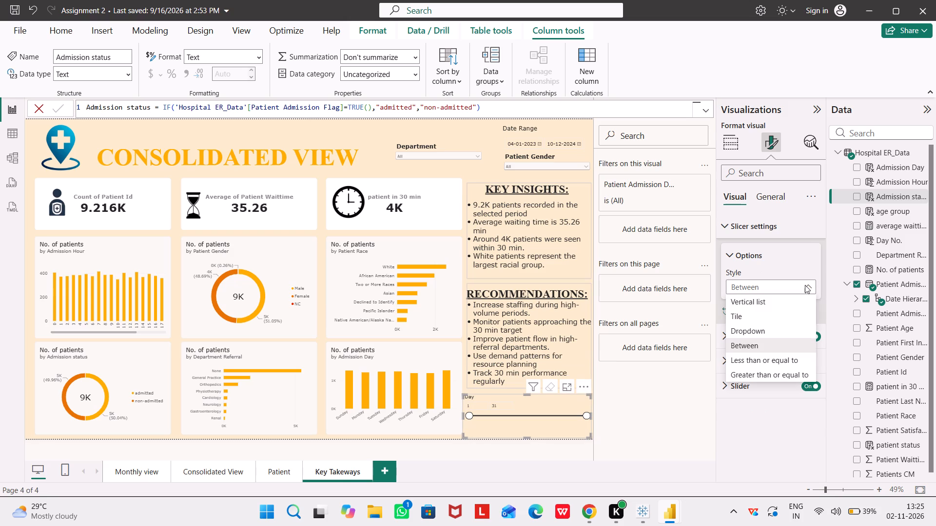
click(728, 348)
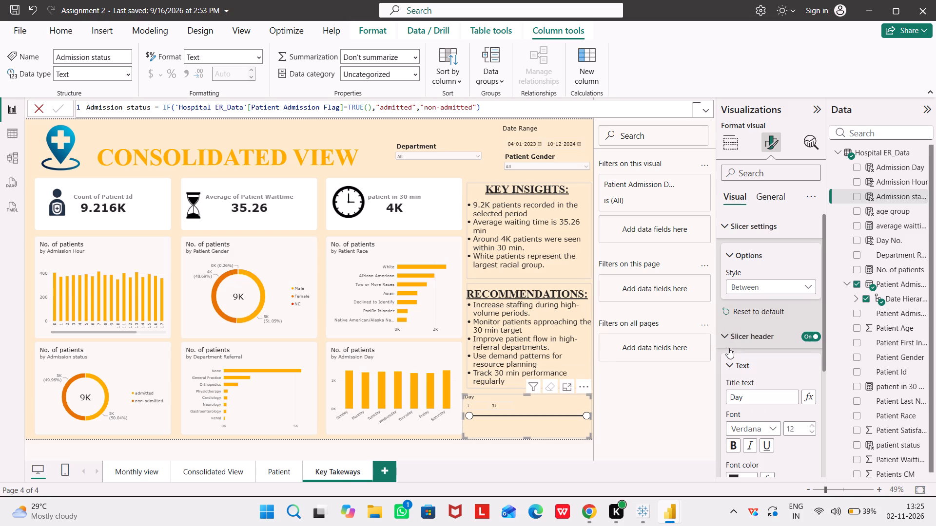
scroll(758, 372, down, 1)
scroll(758, 372, up, 4)
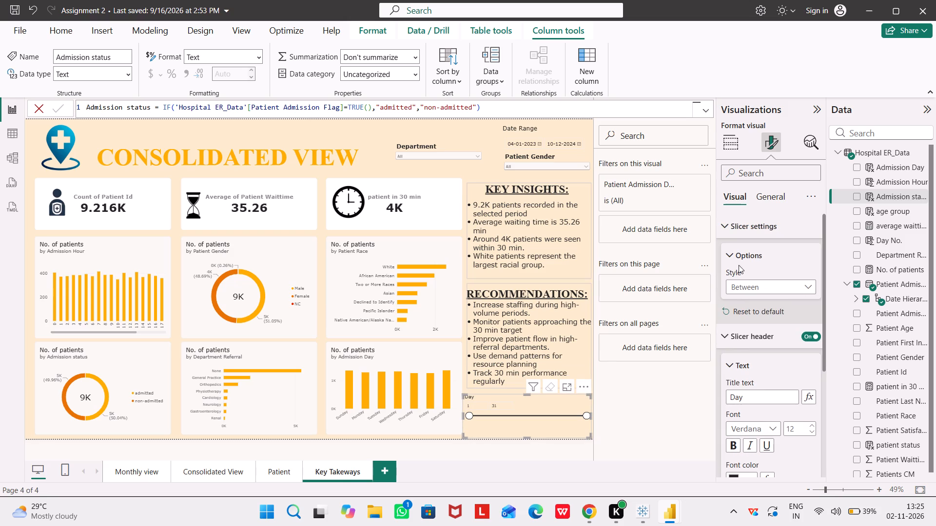
click(739, 254)
scroll(523, 391, down, 1)
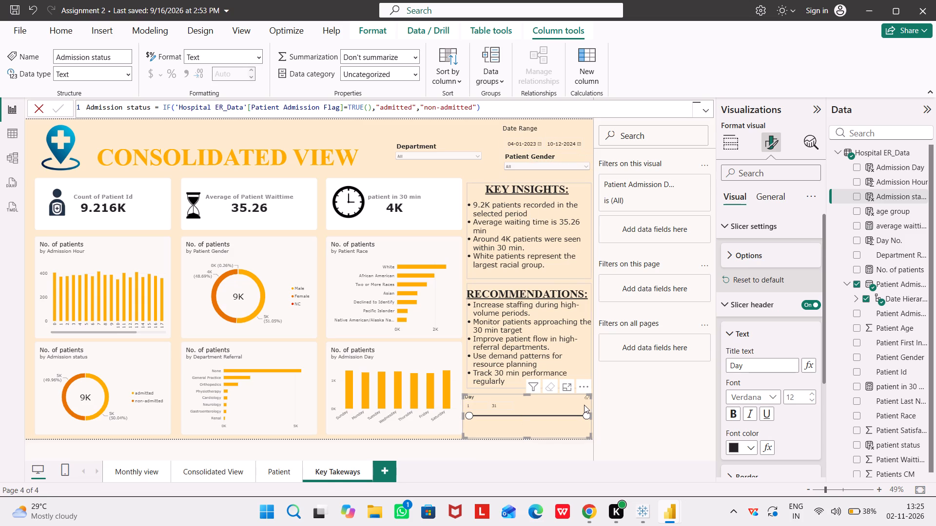
scroll(741, 315, down, 1)
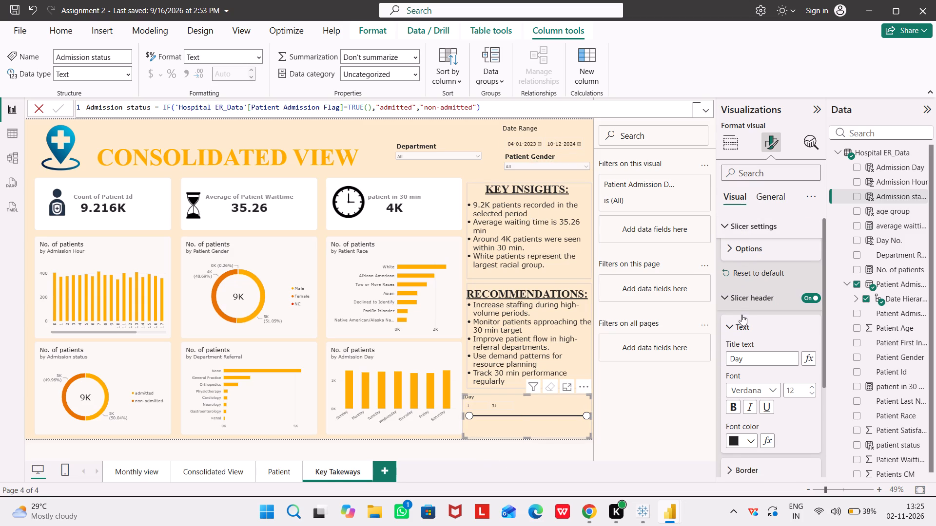
scroll(741, 315, down, 3)
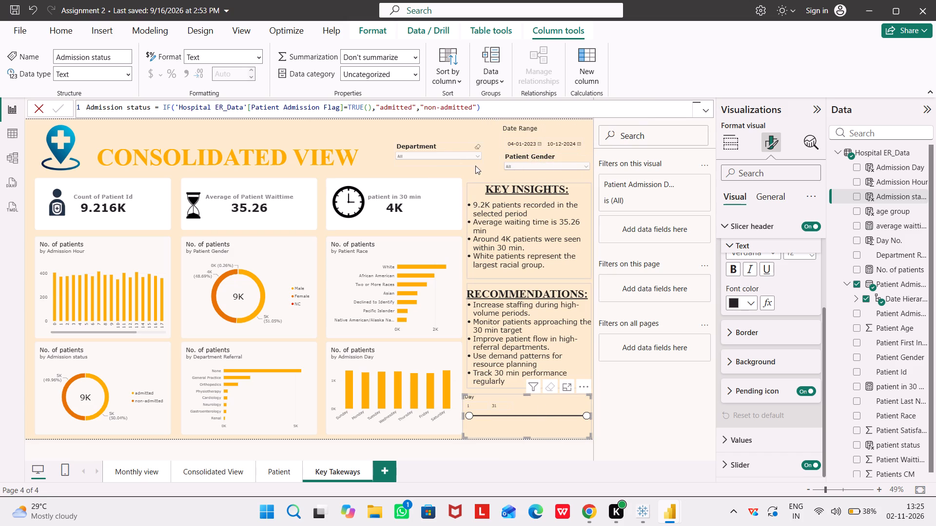
Examine the Date Range slicer's visual and general formatting, including its style, header, values, slider and data format, for comparison with the Day slicer.
click(530, 132)
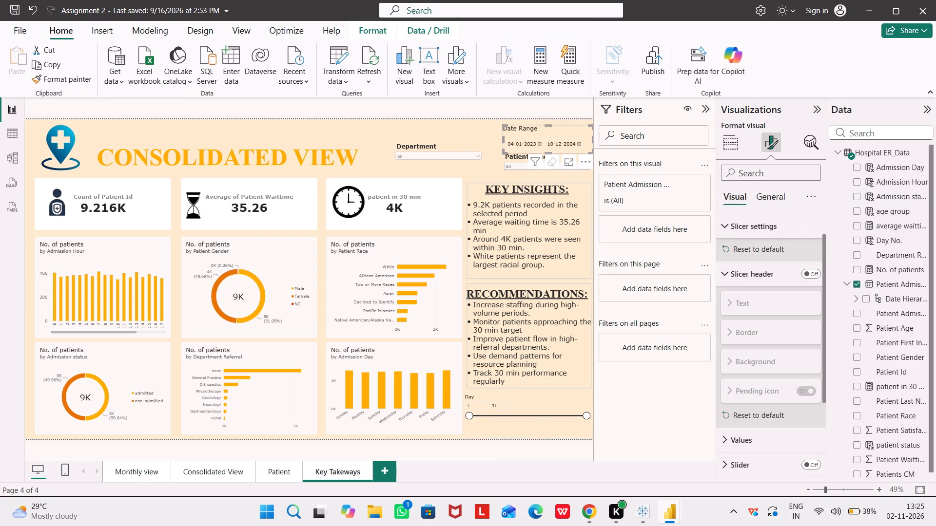
scroll(800, 388, down, 3)
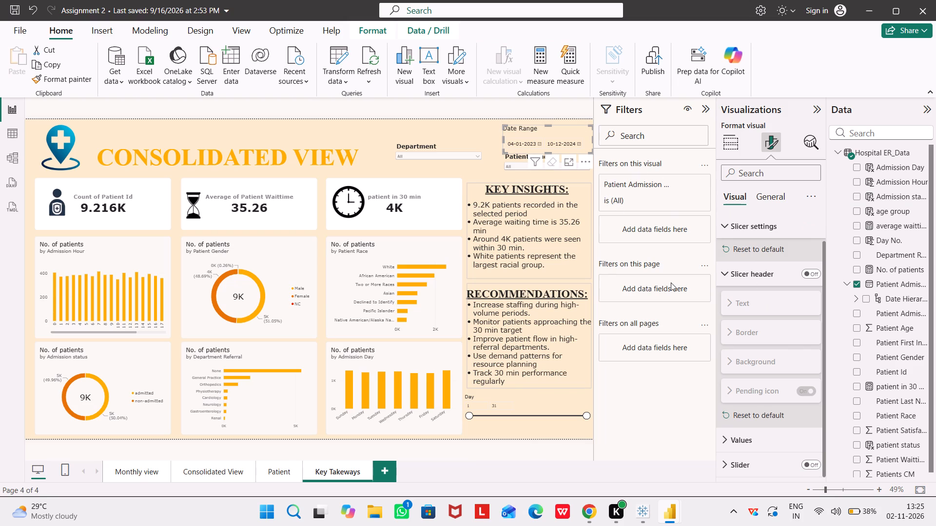
scroll(738, 298, down, 2)
click(543, 402)
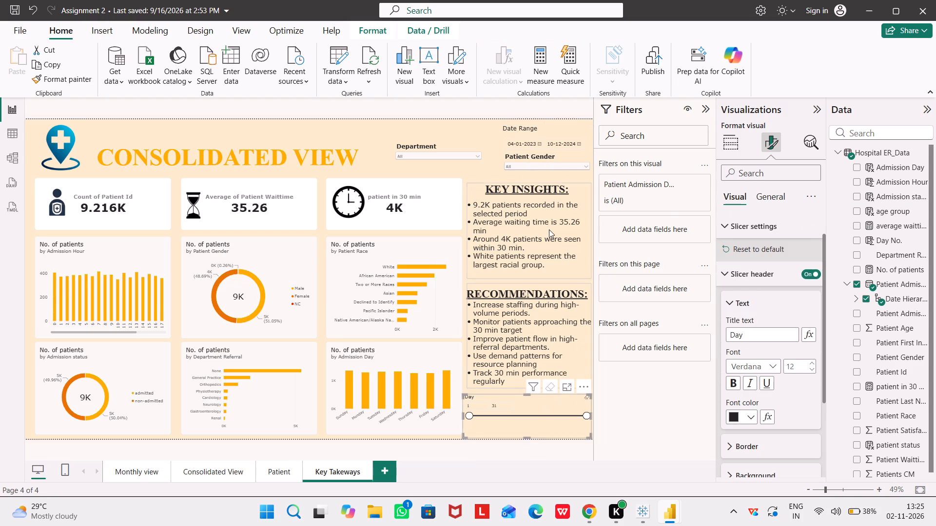
click(554, 119)
click(554, 131)
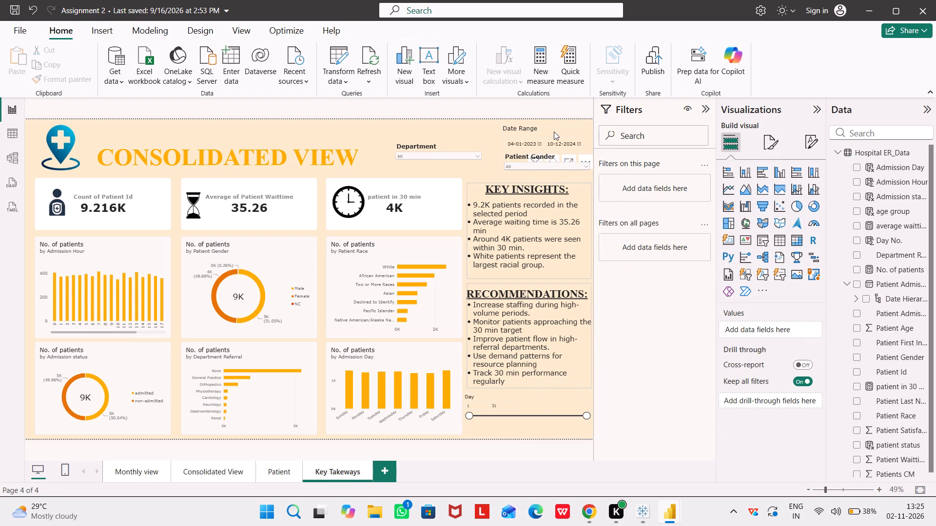
click(768, 139)
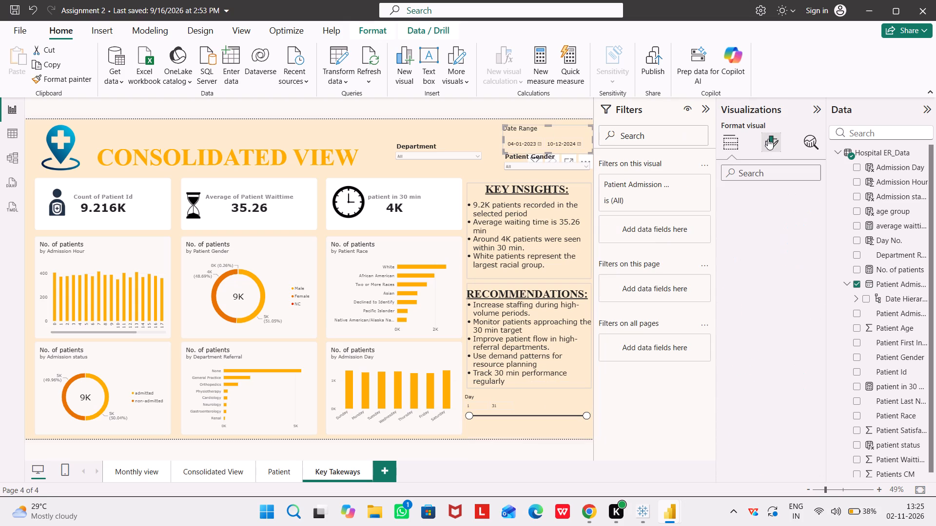
click(725, 225)
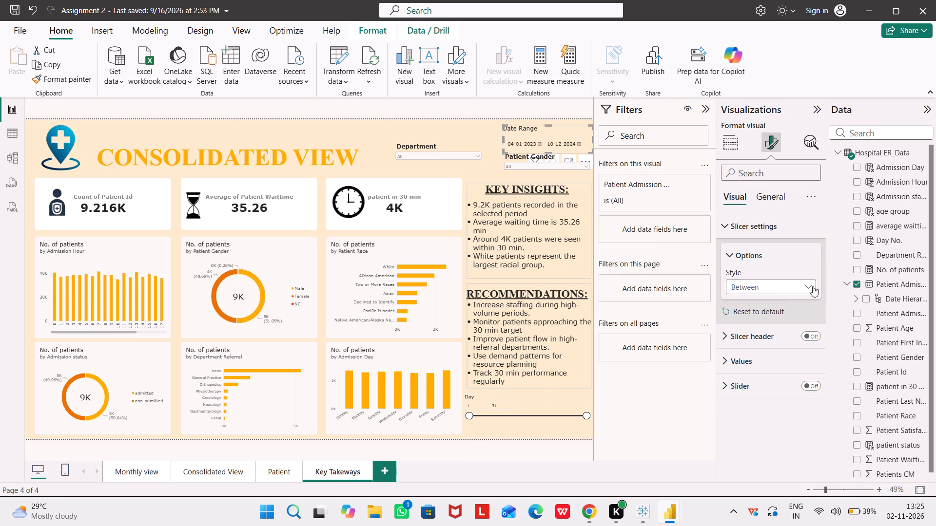
click(735, 356)
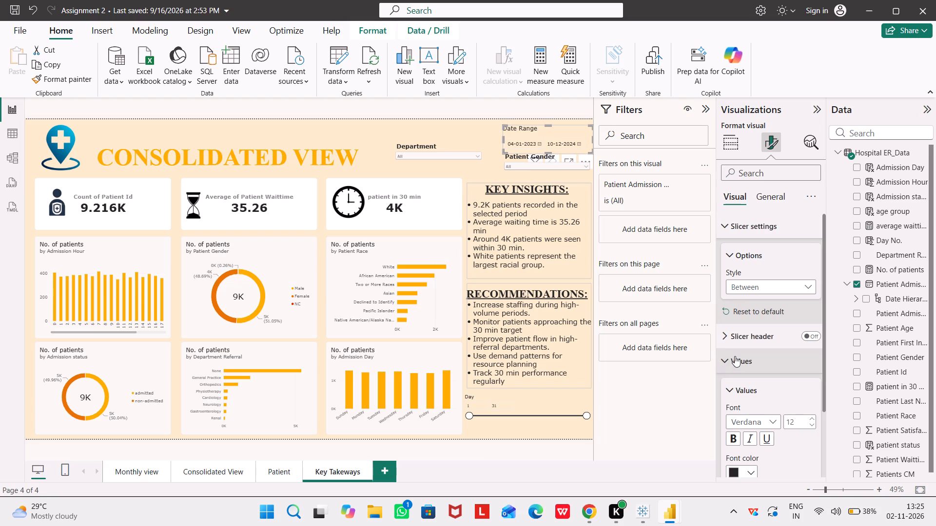
click(735, 356)
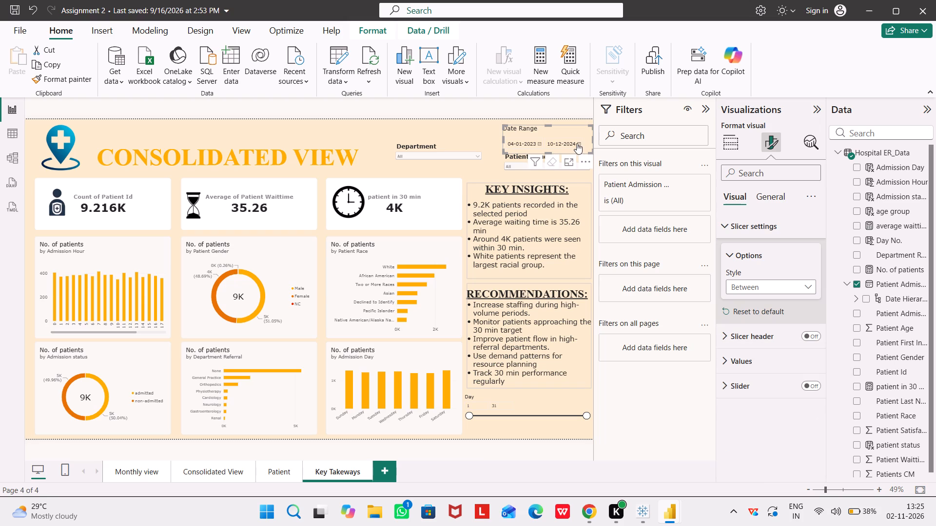
click(763, 190)
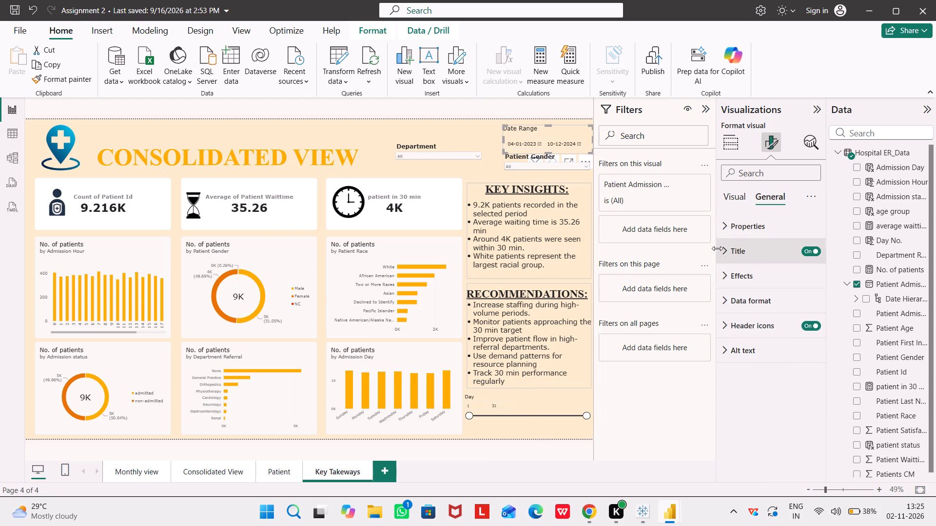
click(727, 276)
click(727, 276)
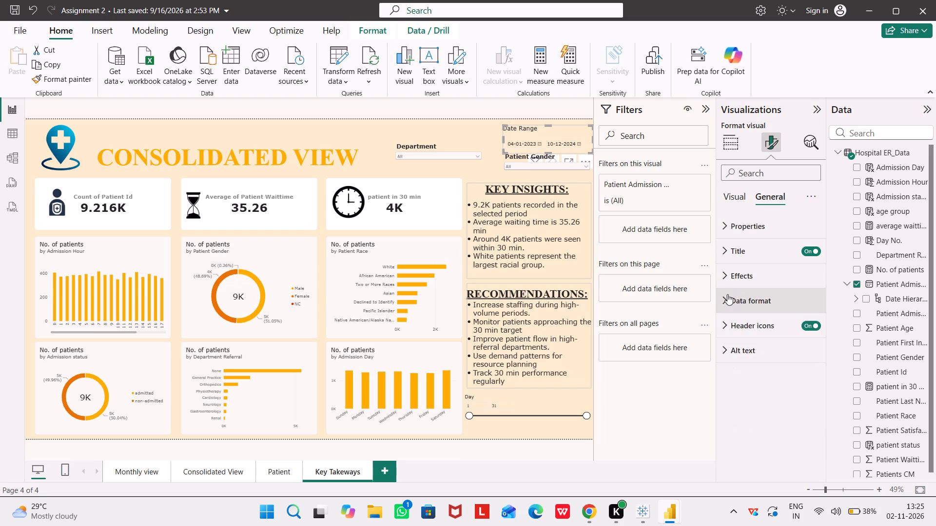
click(727, 297)
scroll(755, 342, down, 2)
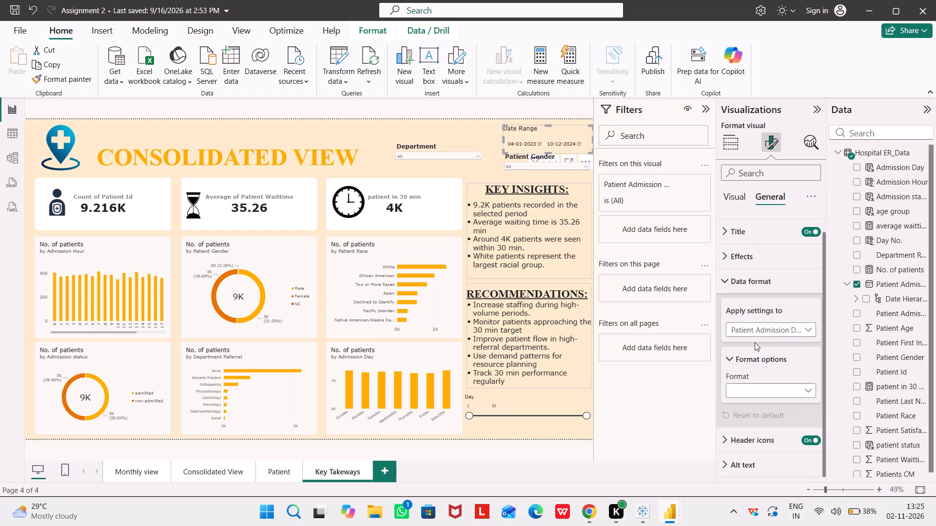
Collapse the Filters pane to give the report canvas more room.
click(686, 128)
click(648, 114)
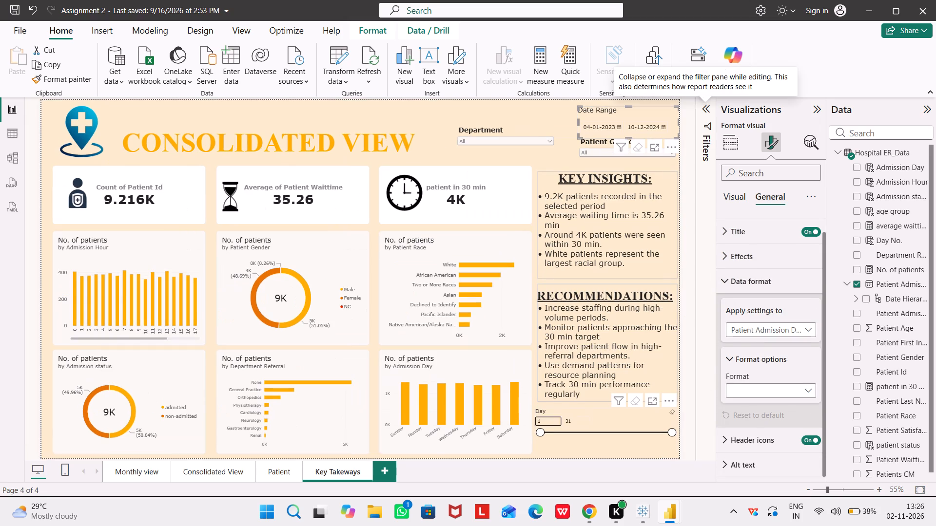
Turn off the slider and the slicer header of the Day slicer below the Recommendations box.
click(600, 415)
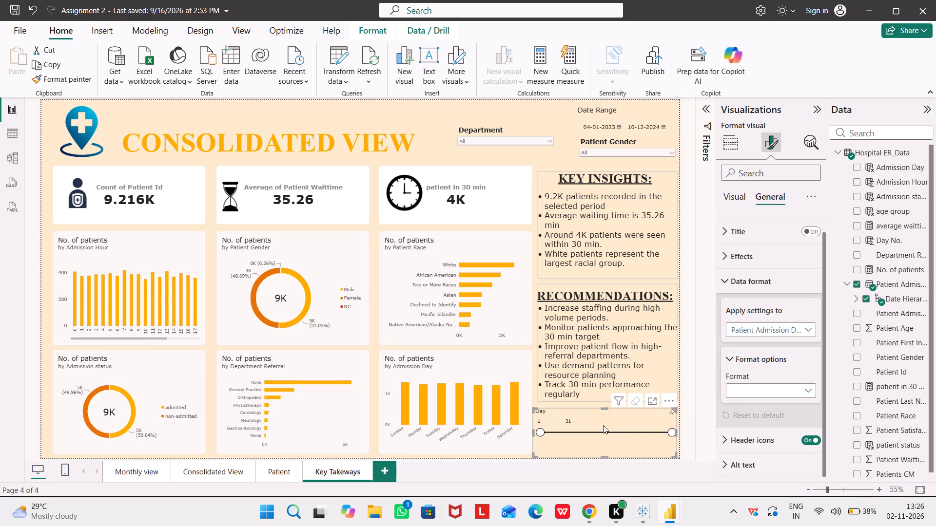
click(606, 422)
click(733, 193)
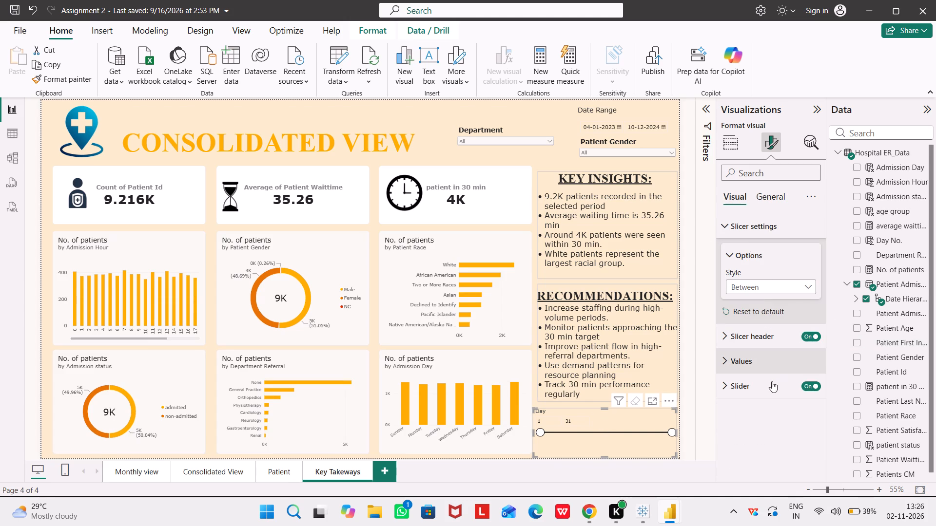
click(815, 389)
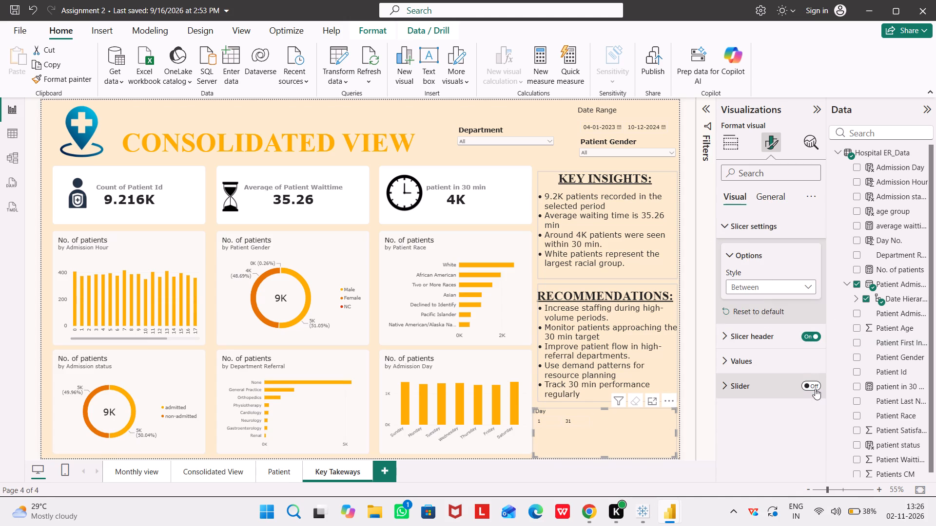
drag(775, 365, 796, 383)
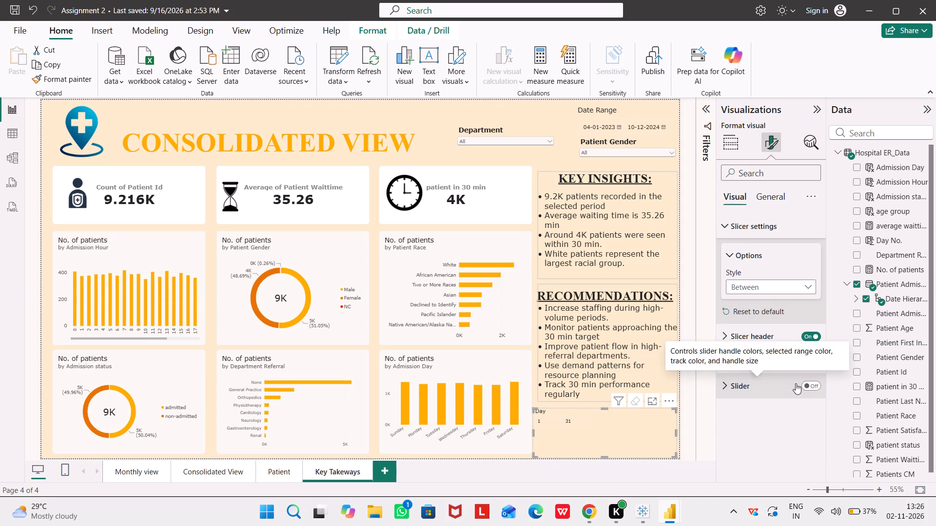
drag(796, 383, 787, 363)
click(787, 363)
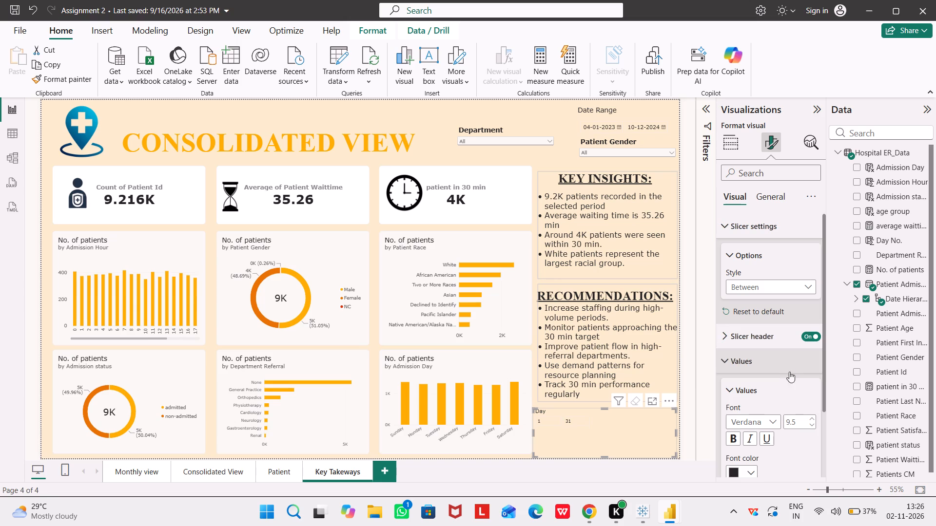
click(808, 337)
scroll(785, 376, down, 2)
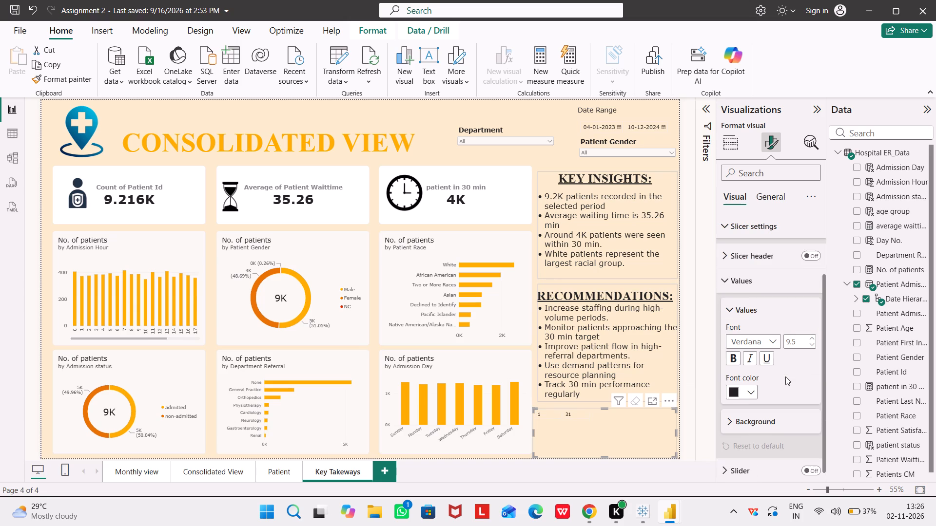
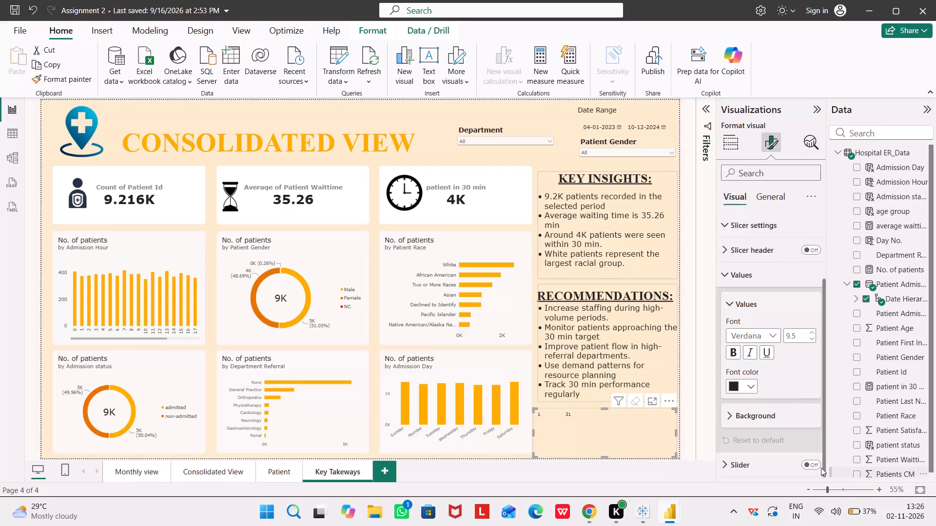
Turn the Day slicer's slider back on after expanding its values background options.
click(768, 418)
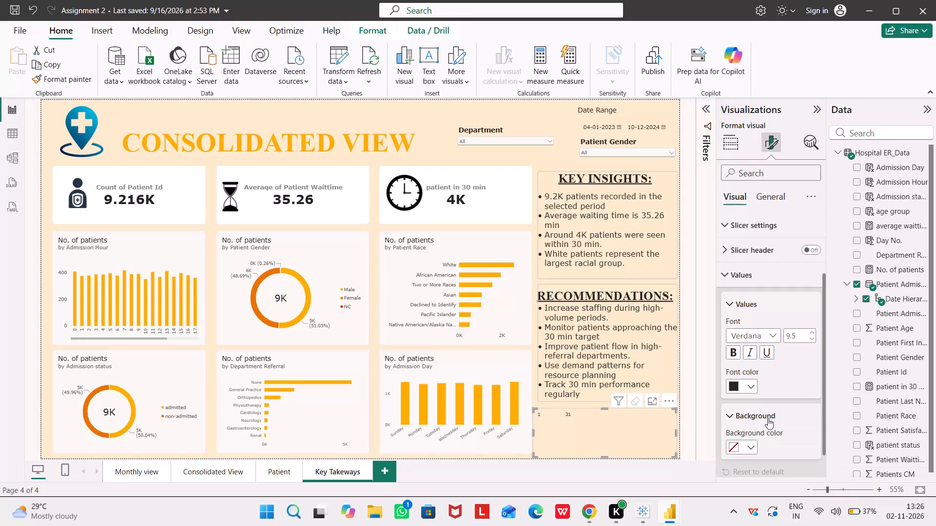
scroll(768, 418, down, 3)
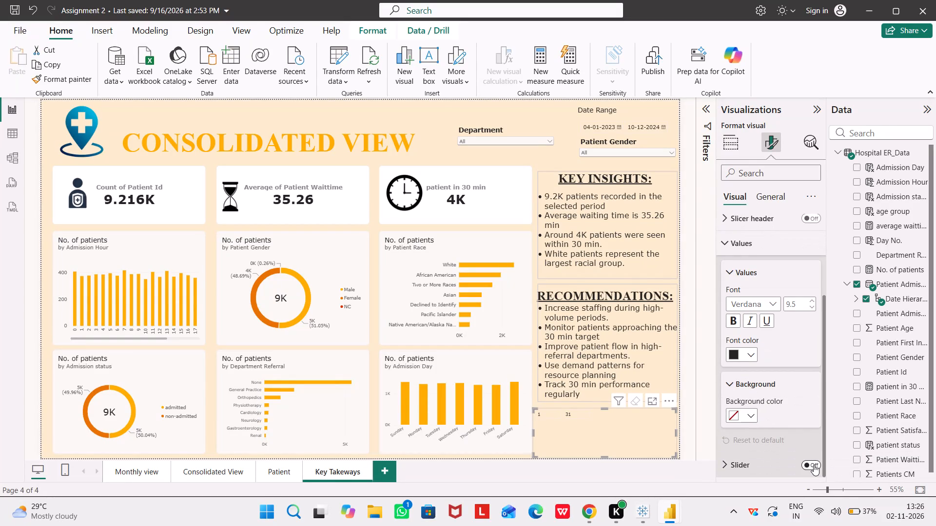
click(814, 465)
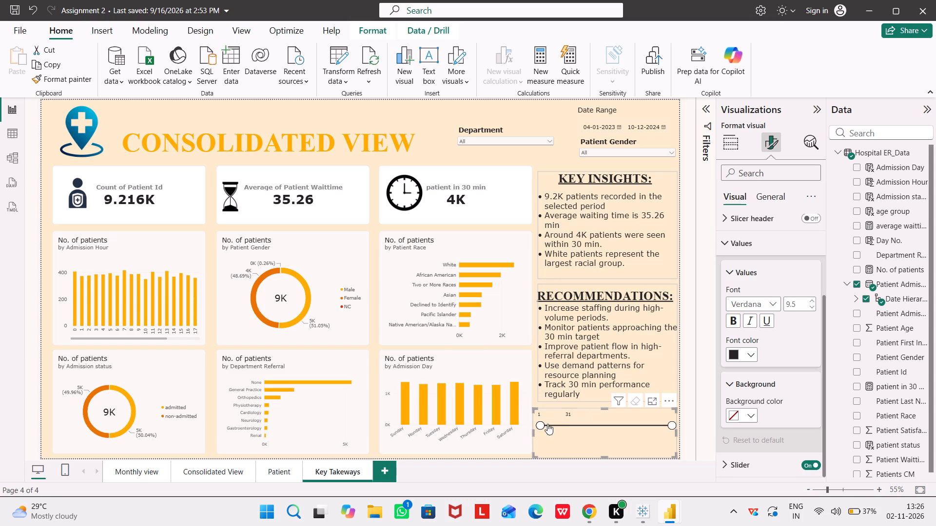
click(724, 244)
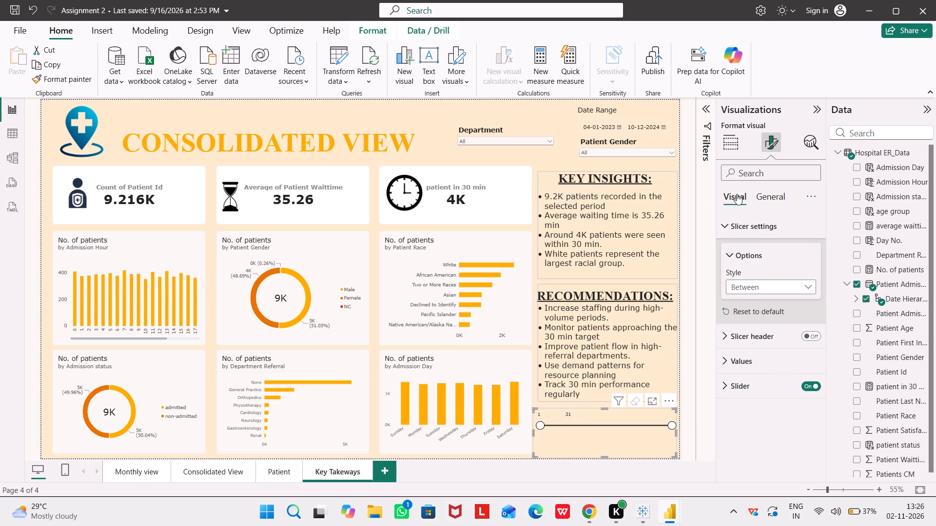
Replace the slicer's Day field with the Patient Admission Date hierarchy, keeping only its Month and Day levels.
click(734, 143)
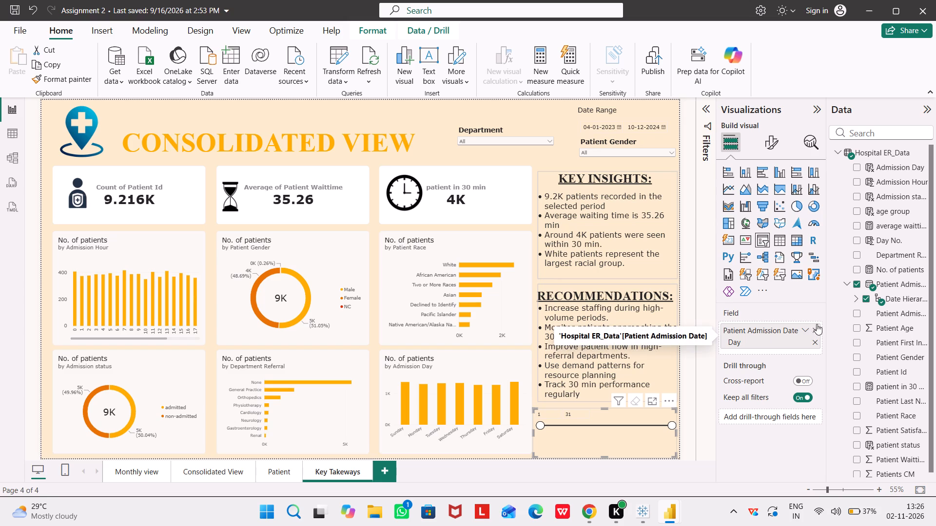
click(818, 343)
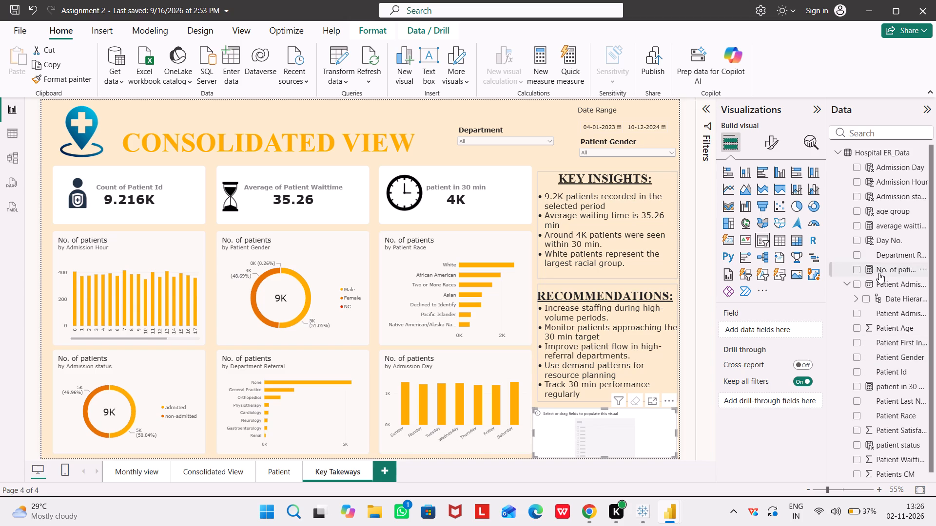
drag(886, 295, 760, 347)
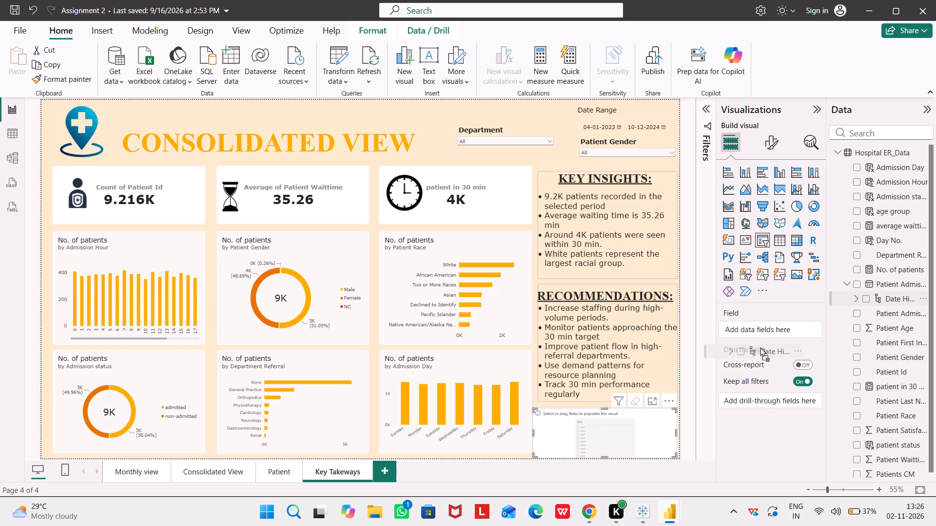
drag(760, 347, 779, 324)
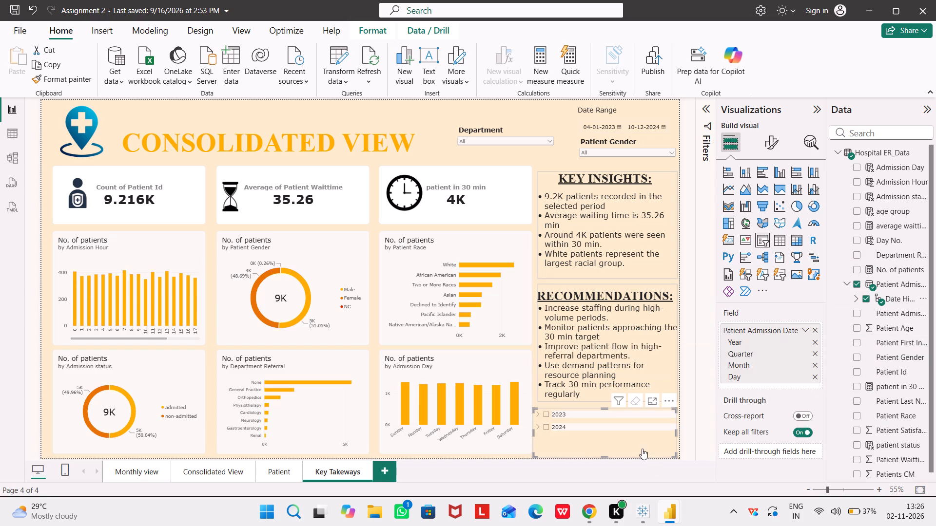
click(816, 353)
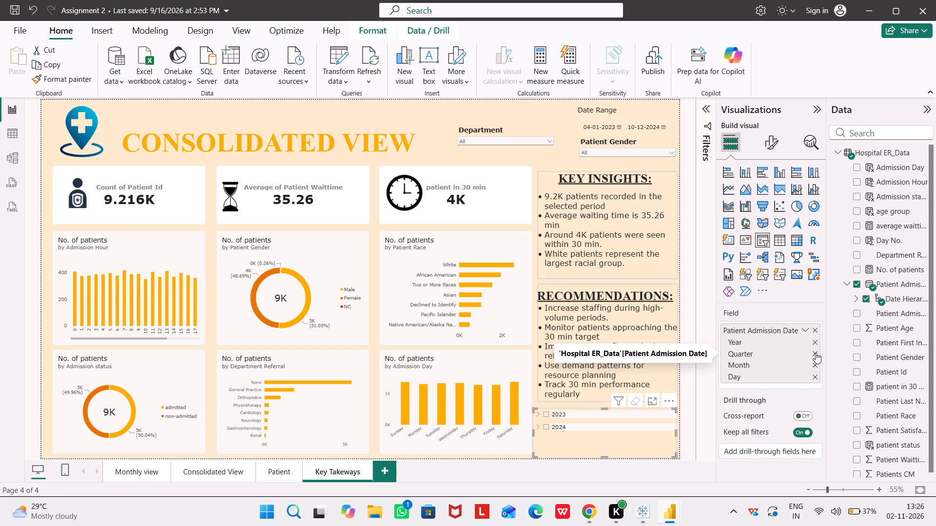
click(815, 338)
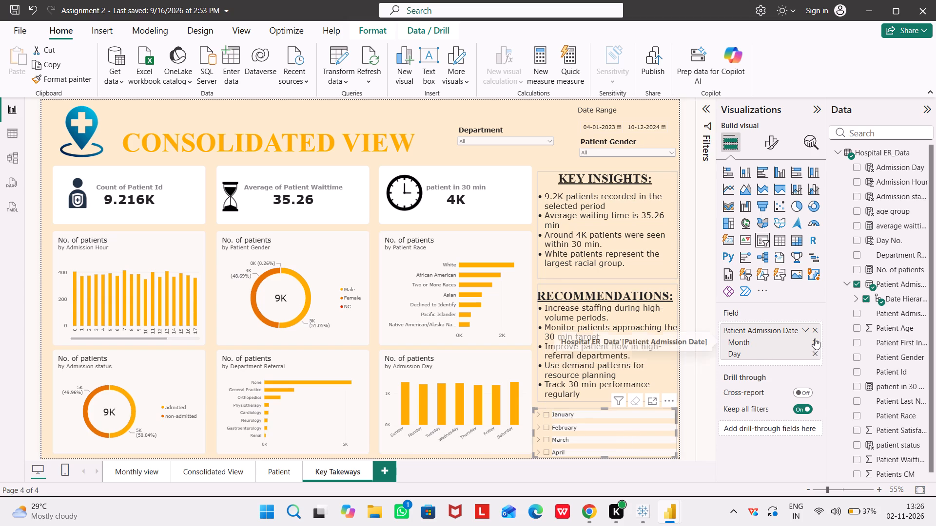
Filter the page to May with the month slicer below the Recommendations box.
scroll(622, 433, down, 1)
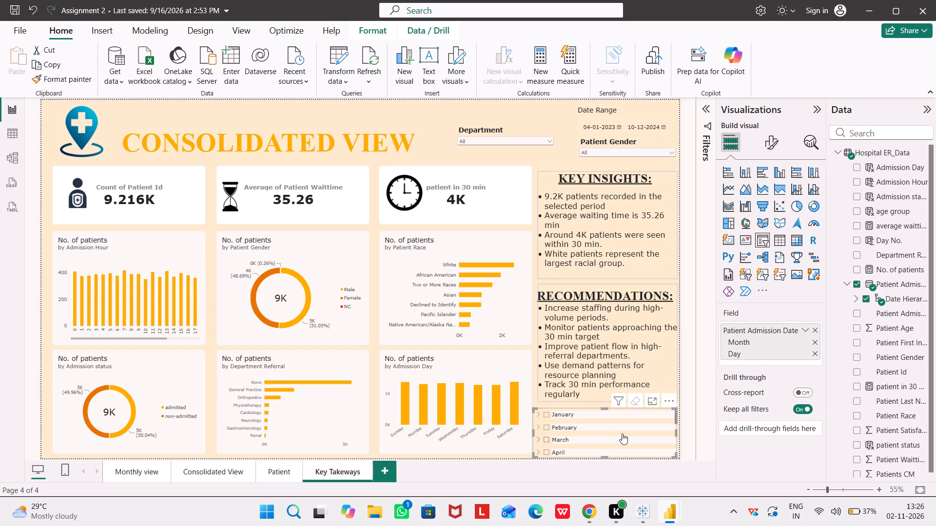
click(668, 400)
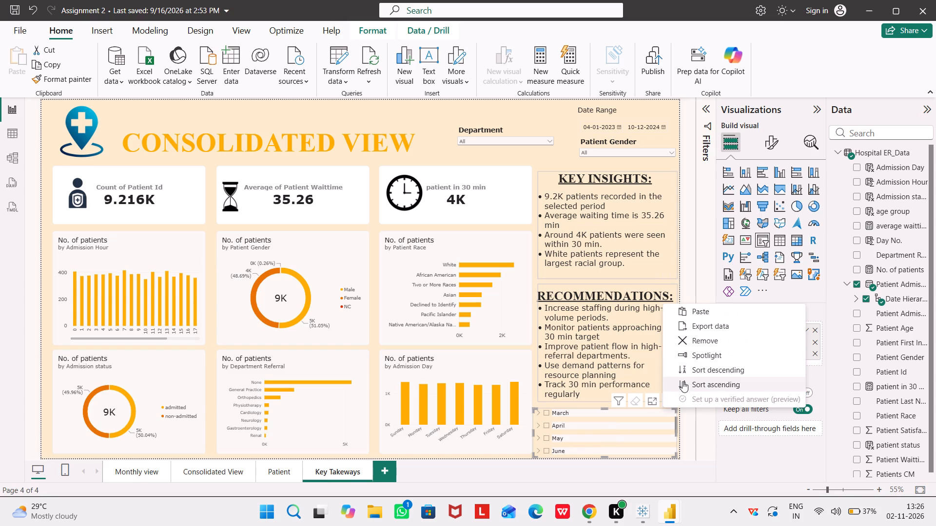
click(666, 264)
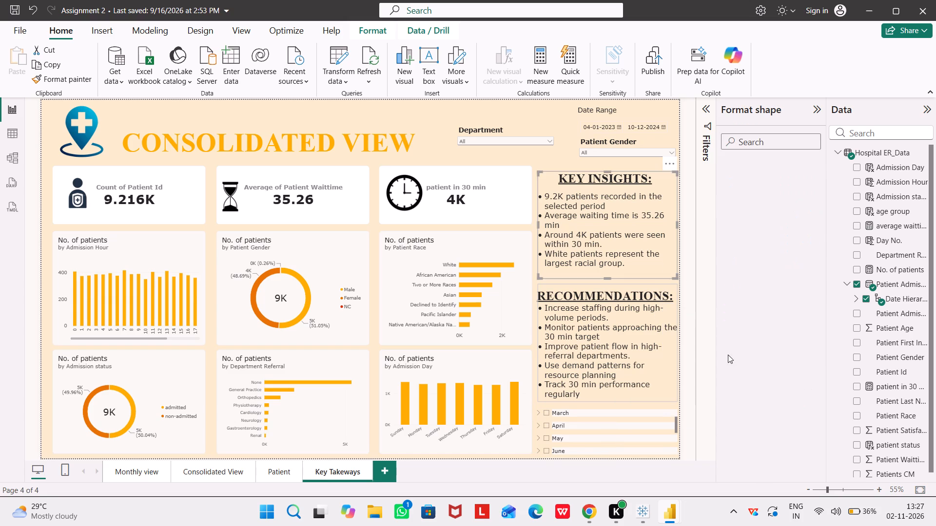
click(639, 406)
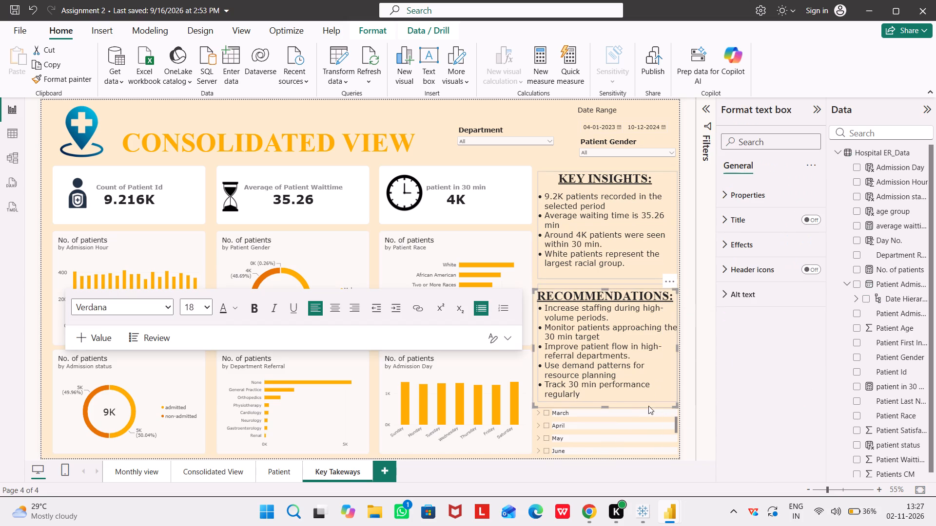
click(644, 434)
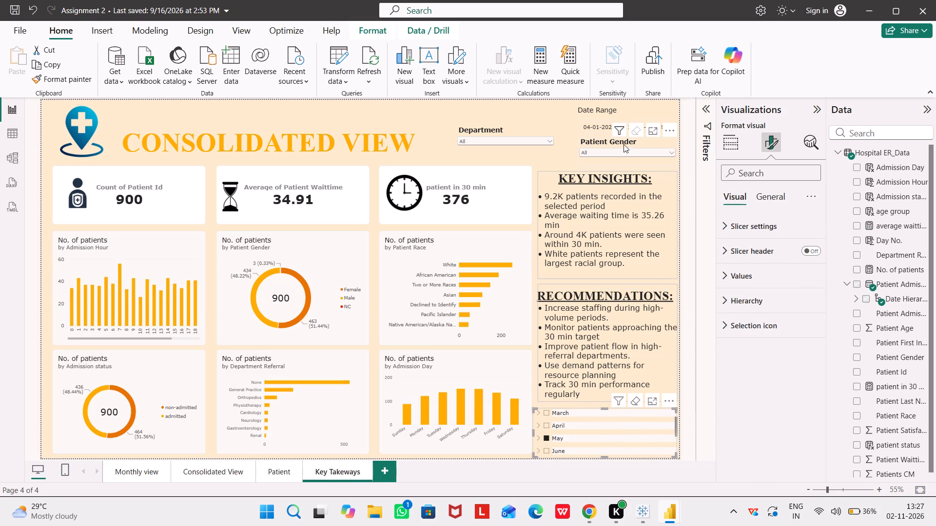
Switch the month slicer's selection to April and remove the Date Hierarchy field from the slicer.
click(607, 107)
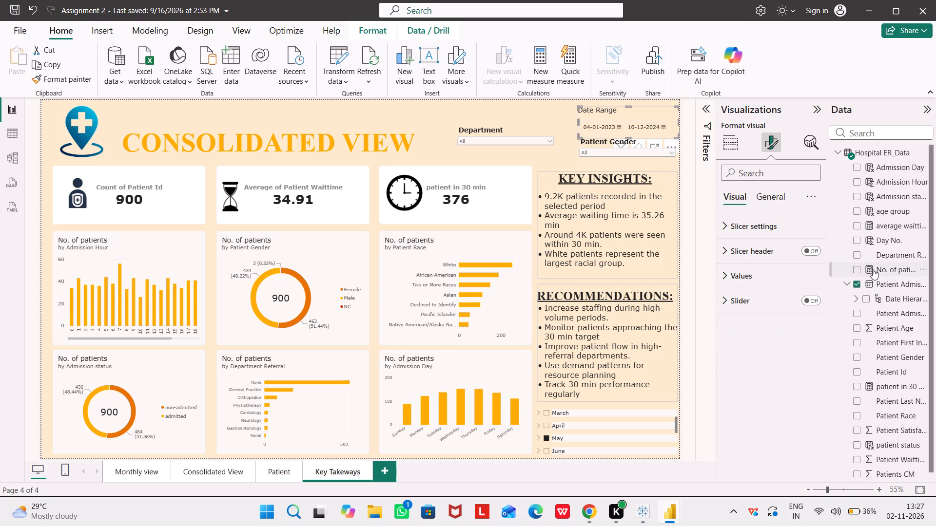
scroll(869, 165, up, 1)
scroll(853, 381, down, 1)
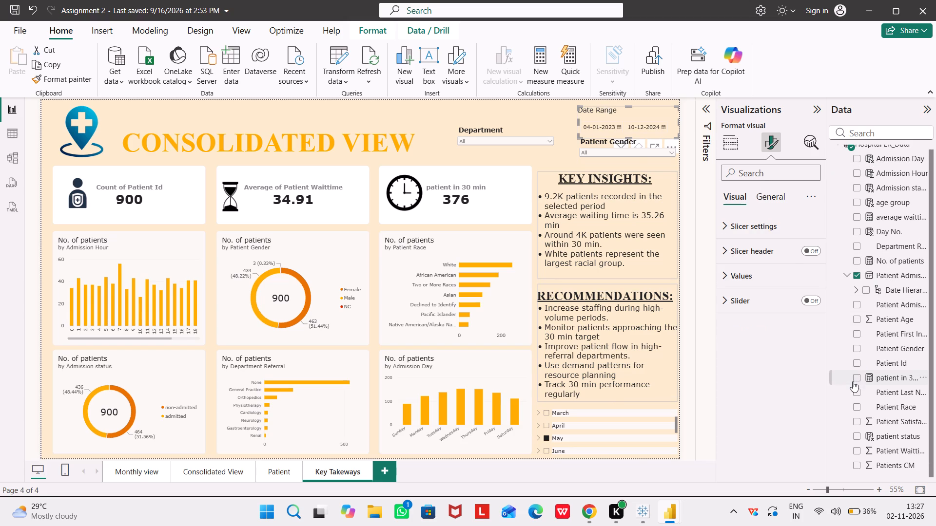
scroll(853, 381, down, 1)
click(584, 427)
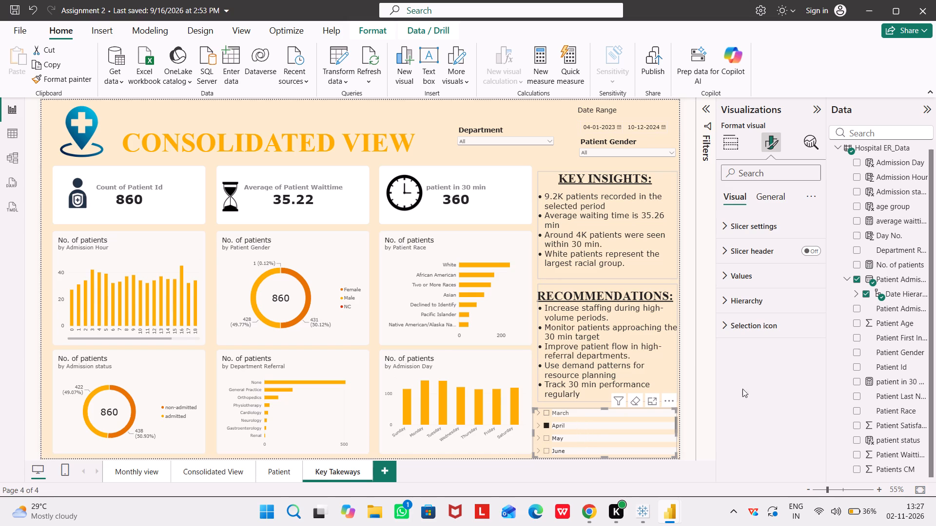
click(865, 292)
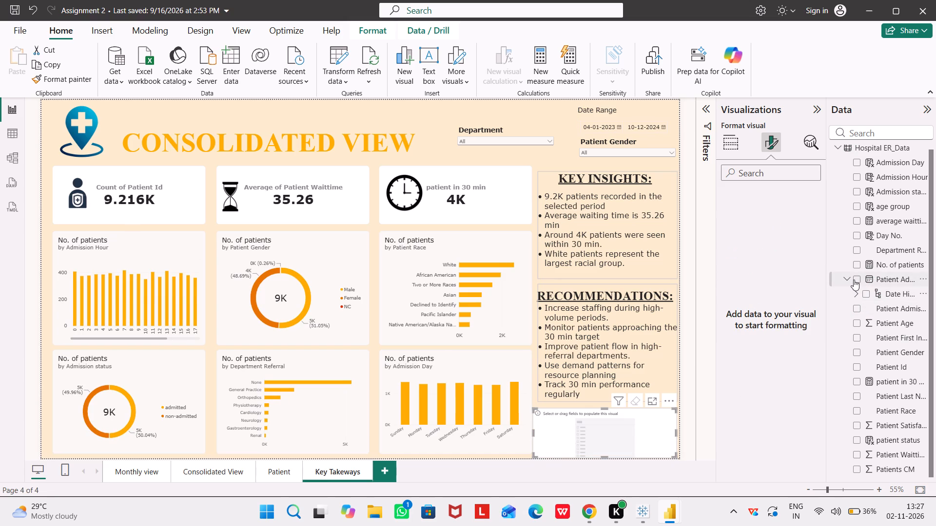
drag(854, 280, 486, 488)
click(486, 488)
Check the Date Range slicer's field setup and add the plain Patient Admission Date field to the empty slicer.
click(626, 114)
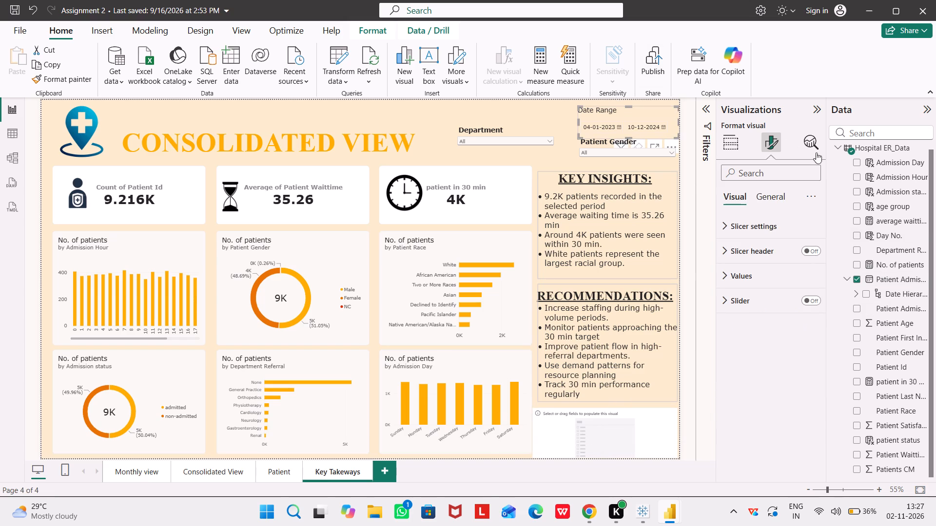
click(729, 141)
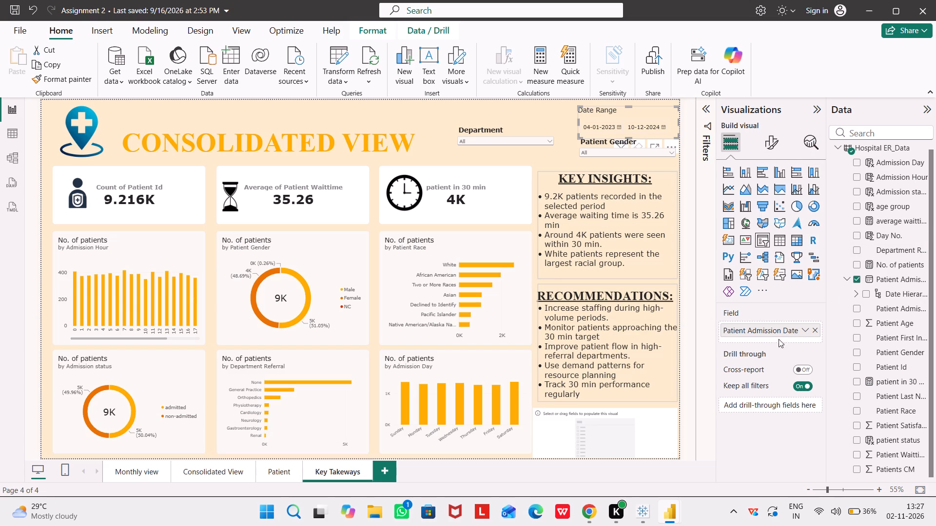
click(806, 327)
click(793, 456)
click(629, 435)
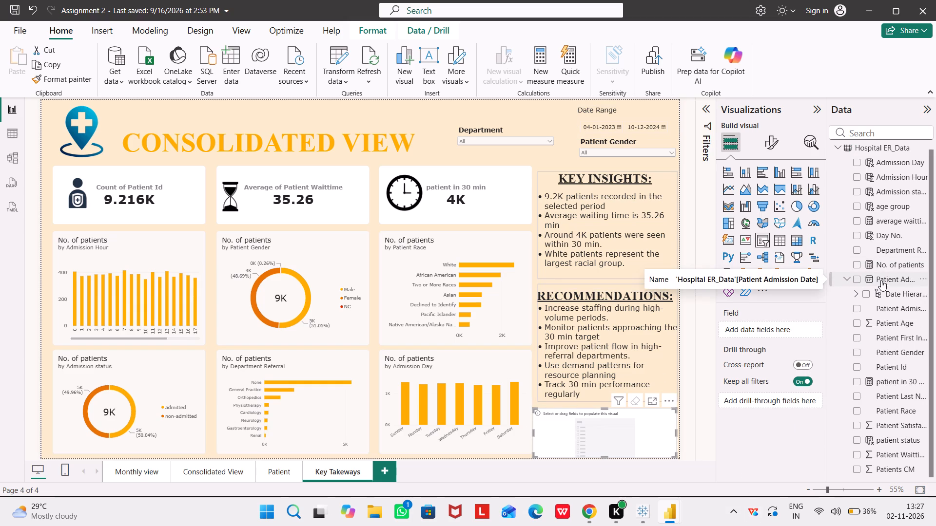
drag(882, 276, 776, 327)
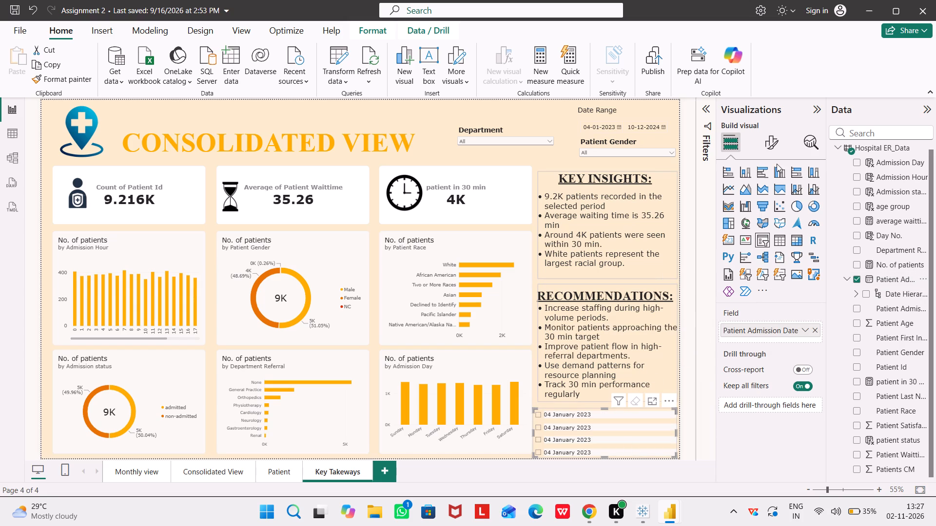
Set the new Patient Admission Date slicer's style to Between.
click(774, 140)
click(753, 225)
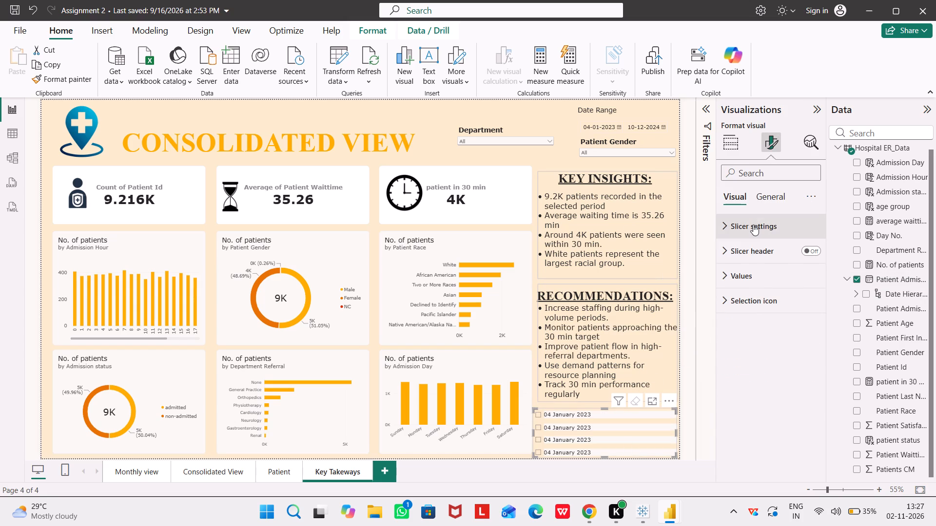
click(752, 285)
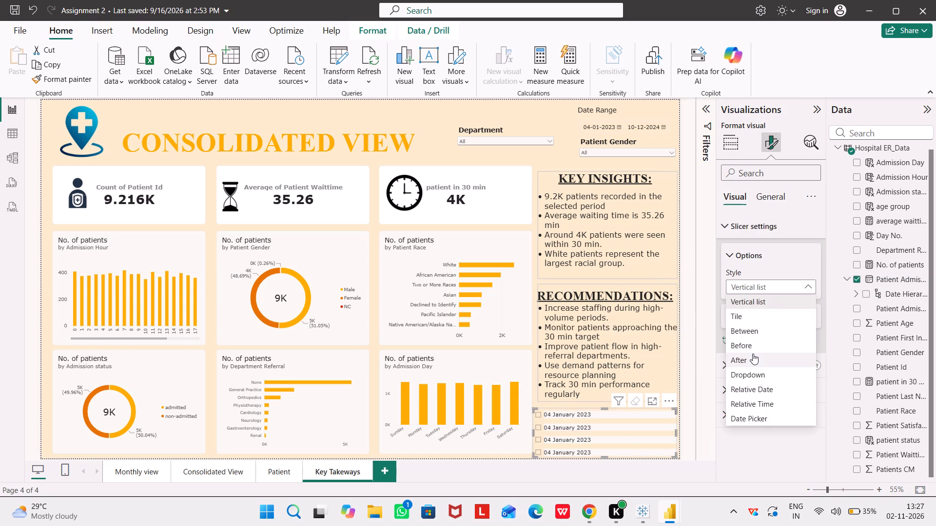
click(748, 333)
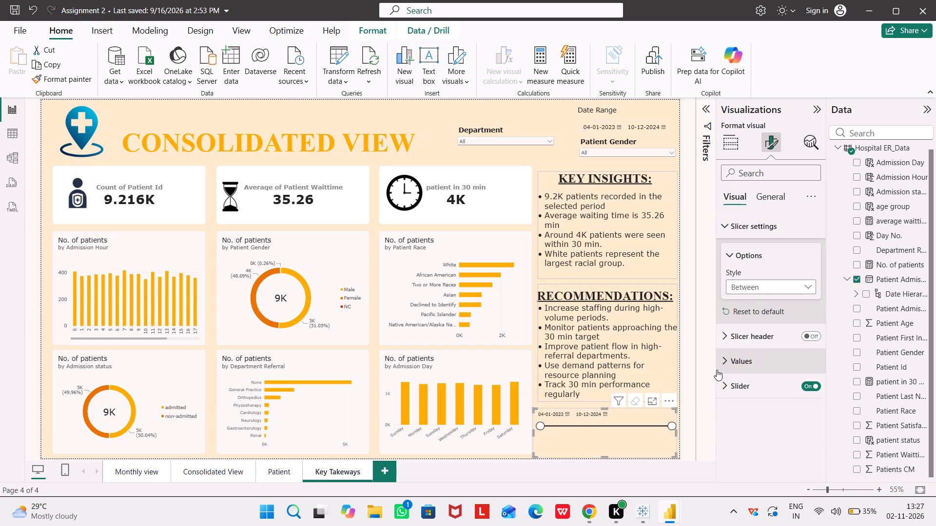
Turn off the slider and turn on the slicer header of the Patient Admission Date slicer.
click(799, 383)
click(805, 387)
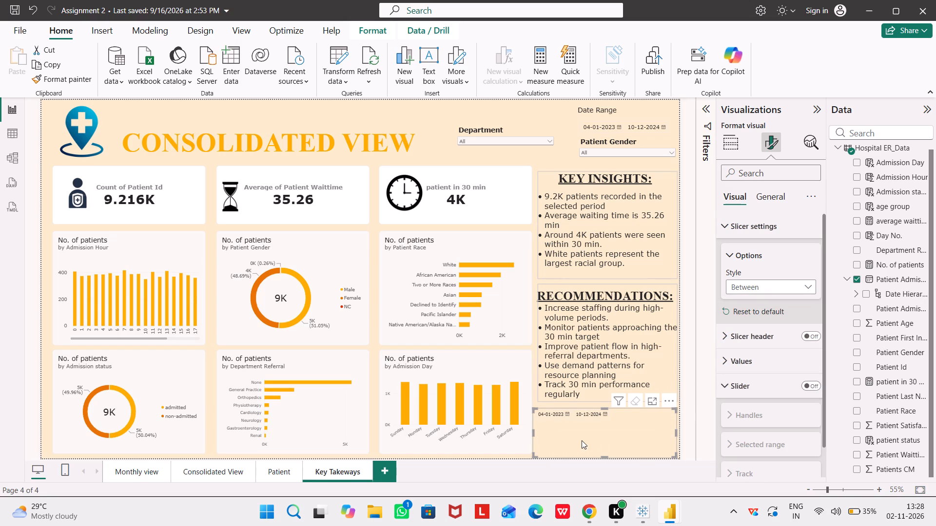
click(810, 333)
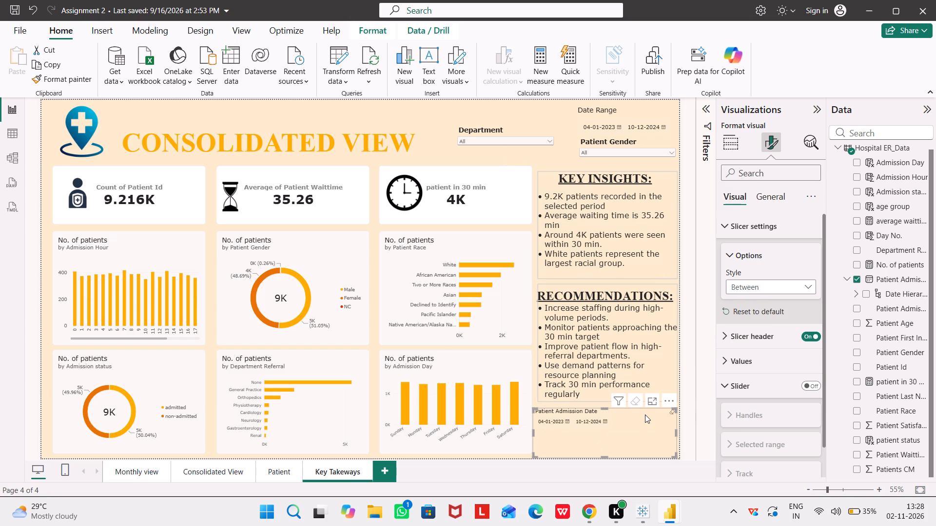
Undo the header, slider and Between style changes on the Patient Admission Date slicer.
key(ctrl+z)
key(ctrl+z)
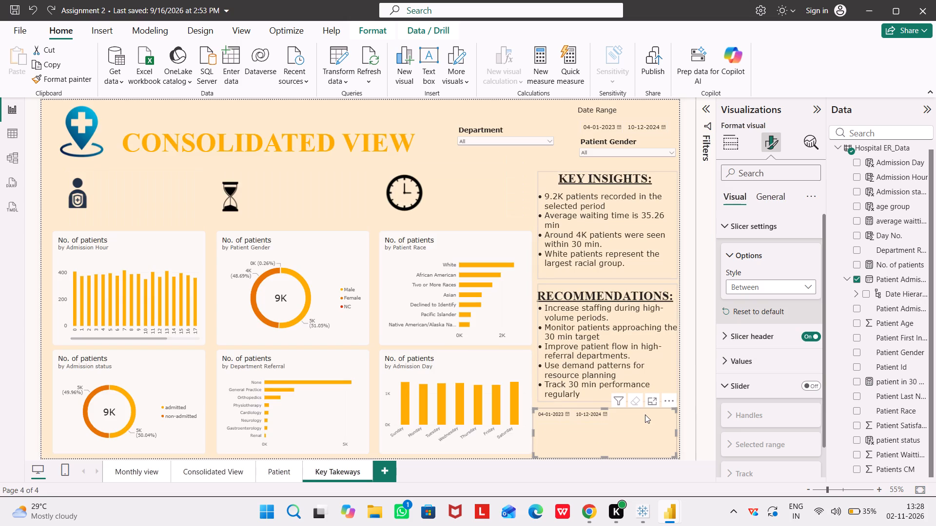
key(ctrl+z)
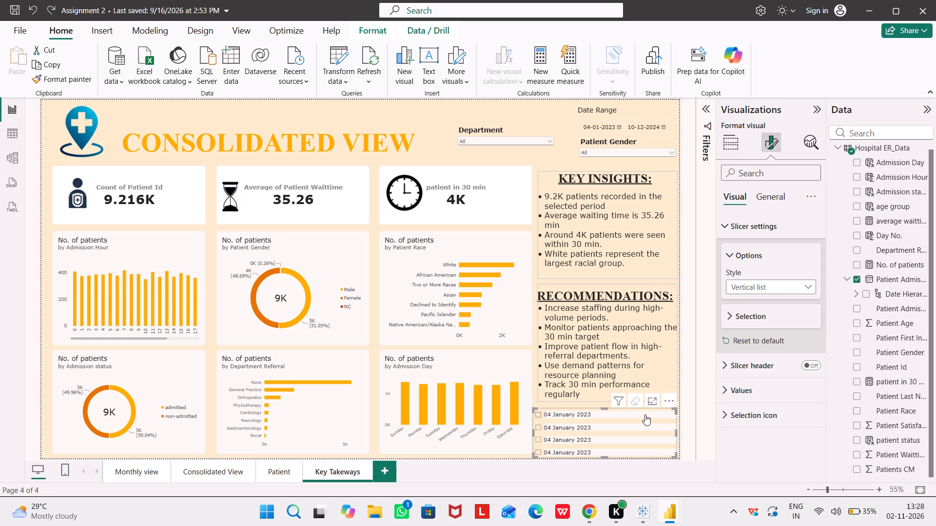
Remove the Patient Admission Date slicer below the Recommendations box from the page.
click(673, 398)
click(679, 353)
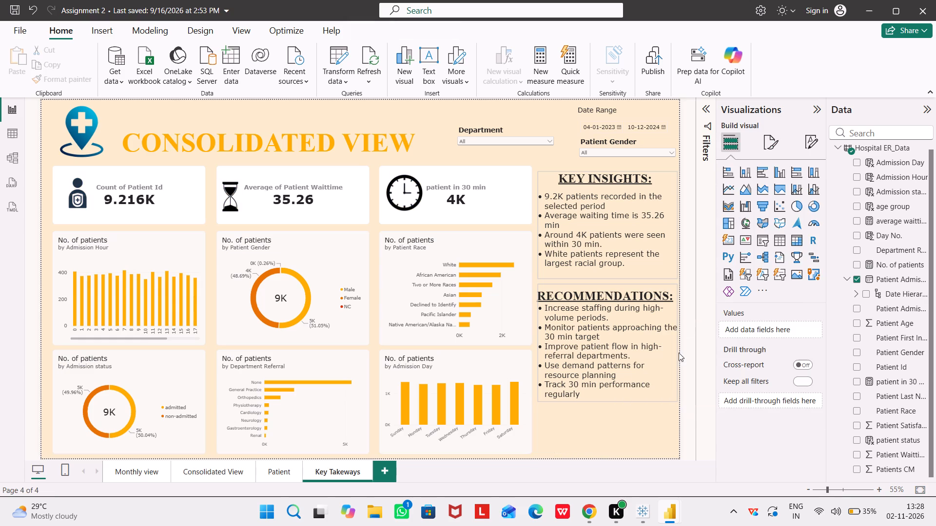
click(596, 439)
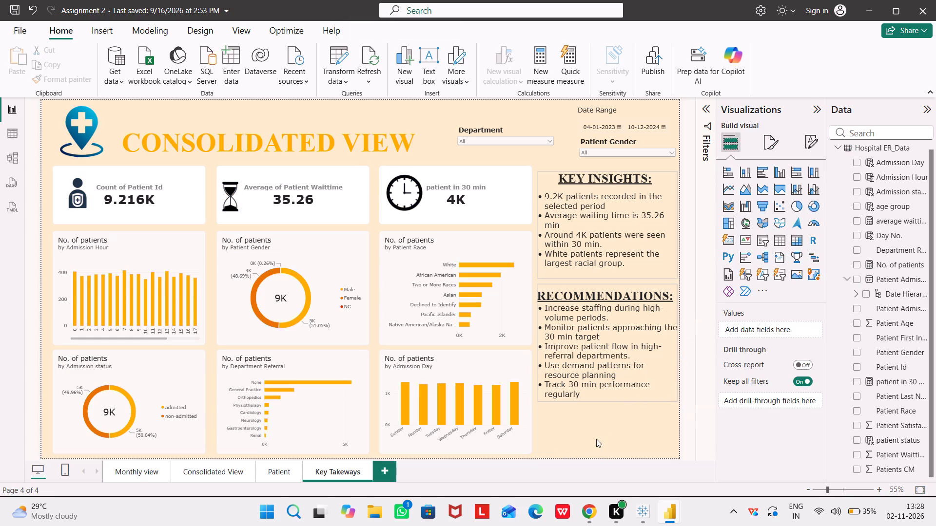
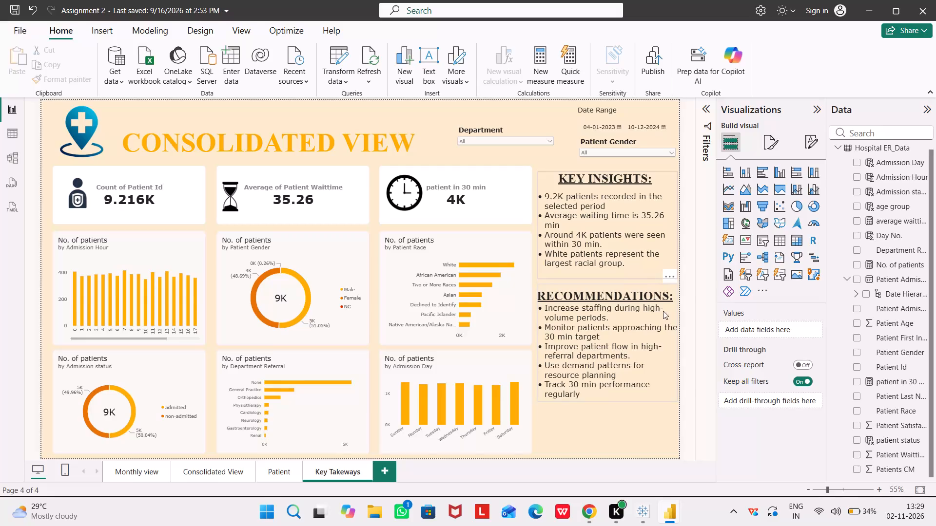
Review the Department slicer, the patient charts and the patient in 30 min card on the Key Takeways page.
click(821, 44)
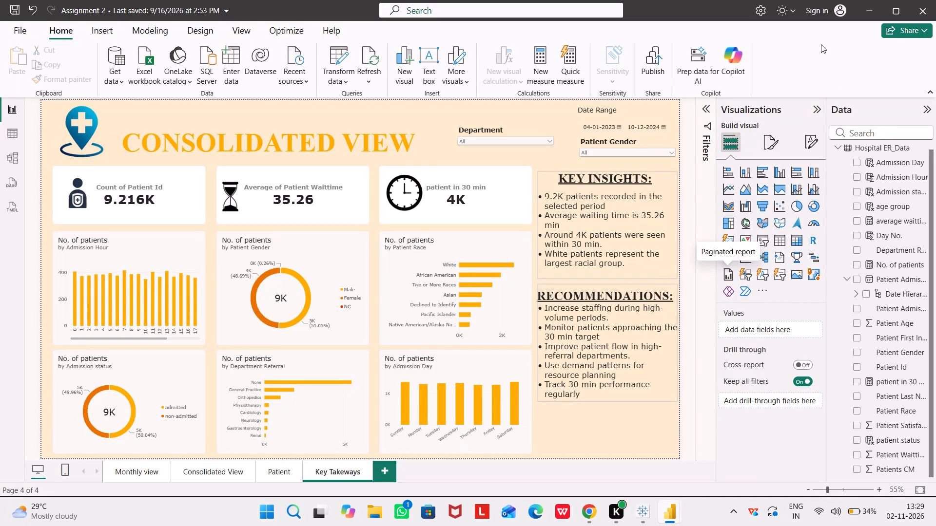
click(547, 146)
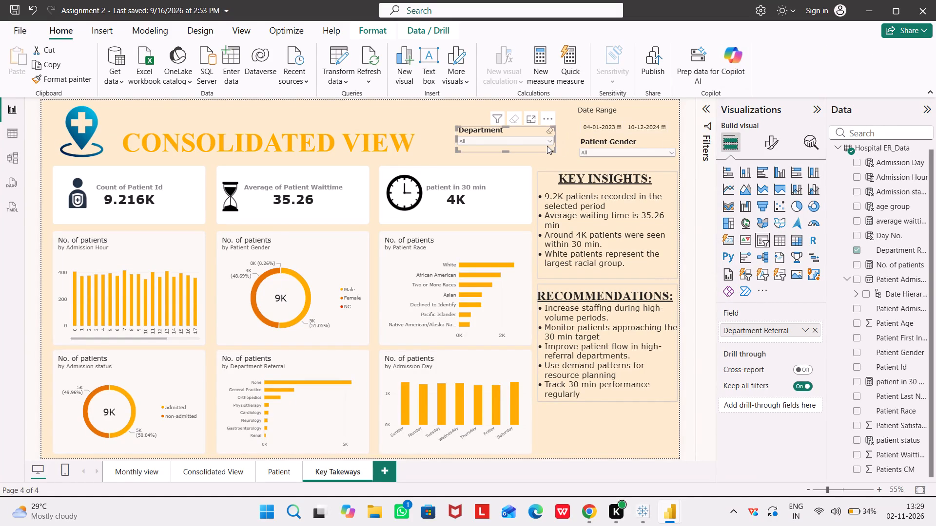
click(426, 145)
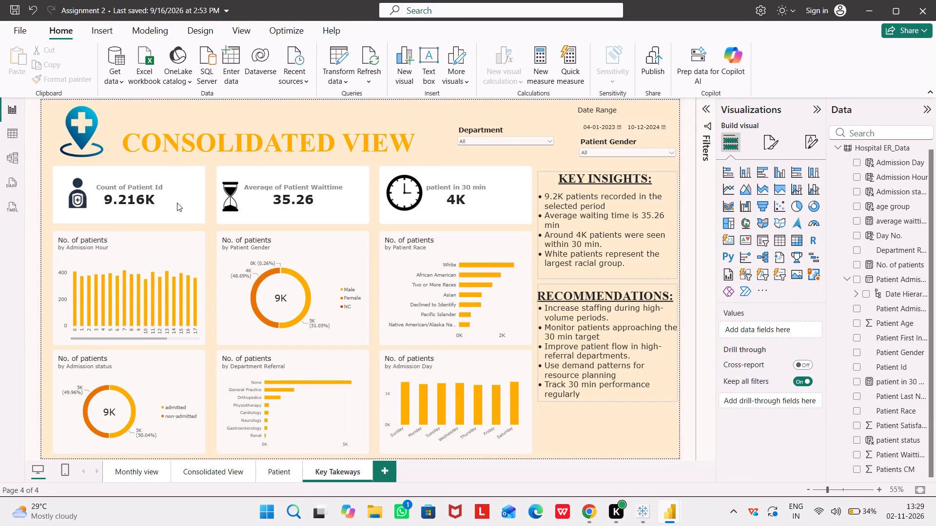
click(120, 262)
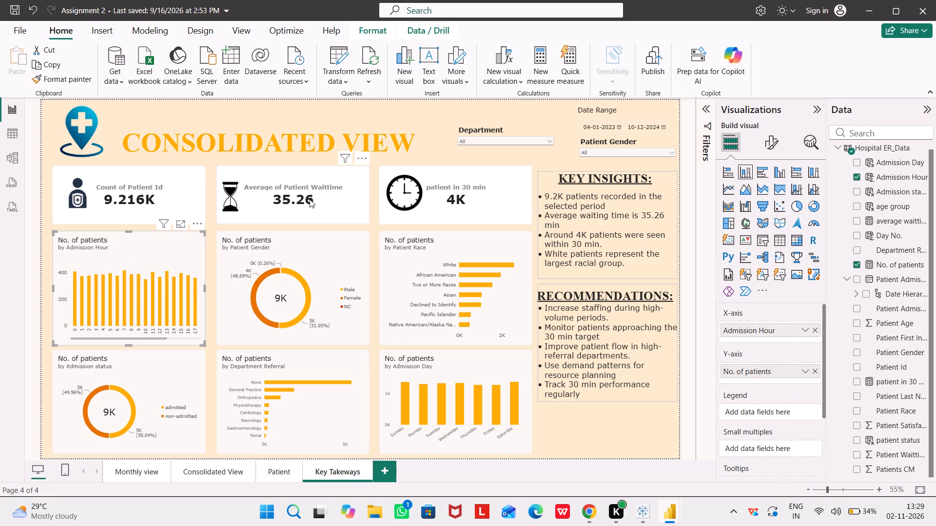
click(309, 243)
click(392, 263)
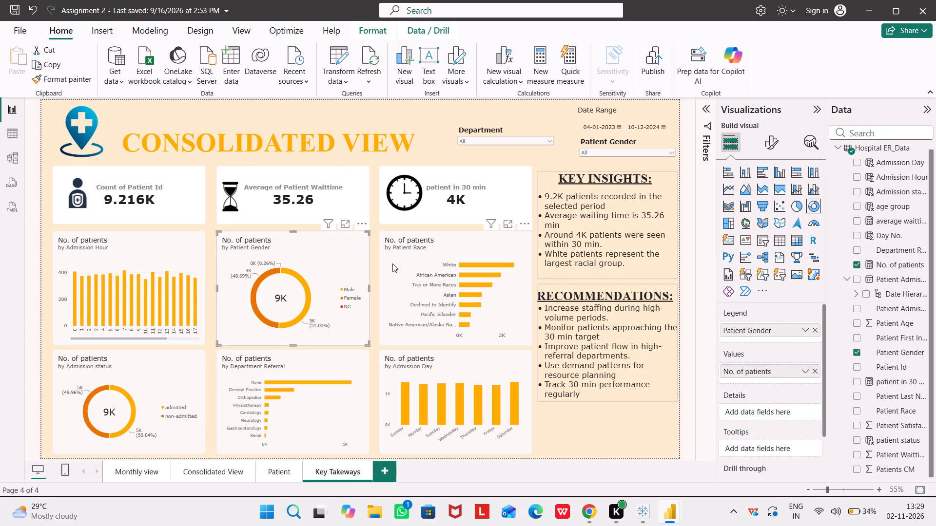
click(377, 379)
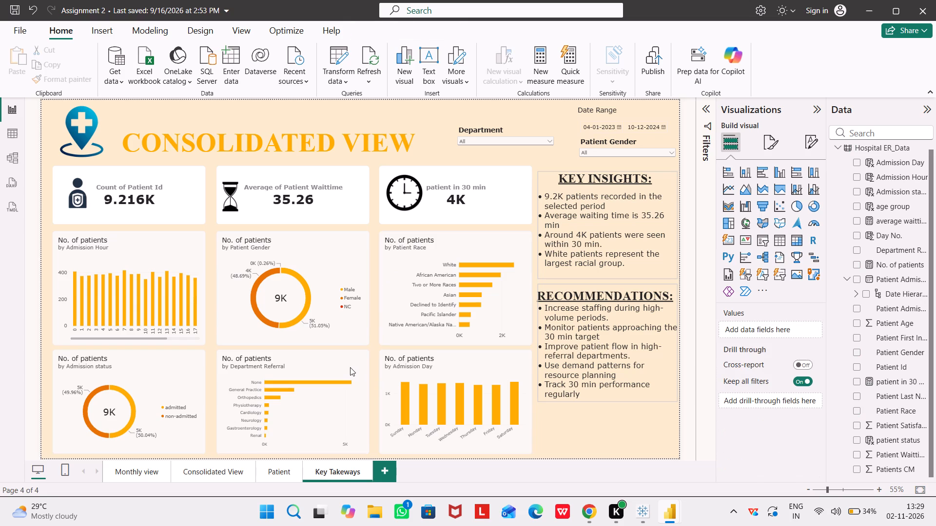
click(349, 367)
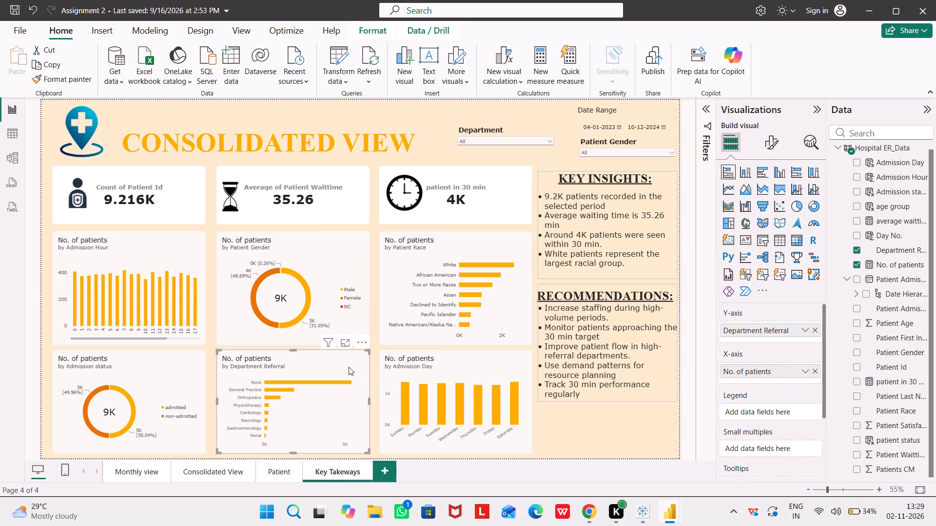
click(183, 364)
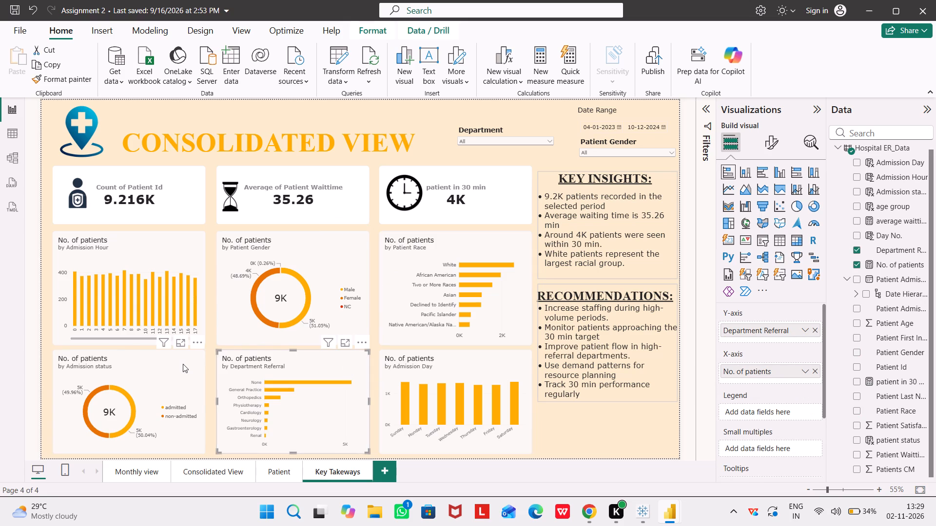
click(391, 375)
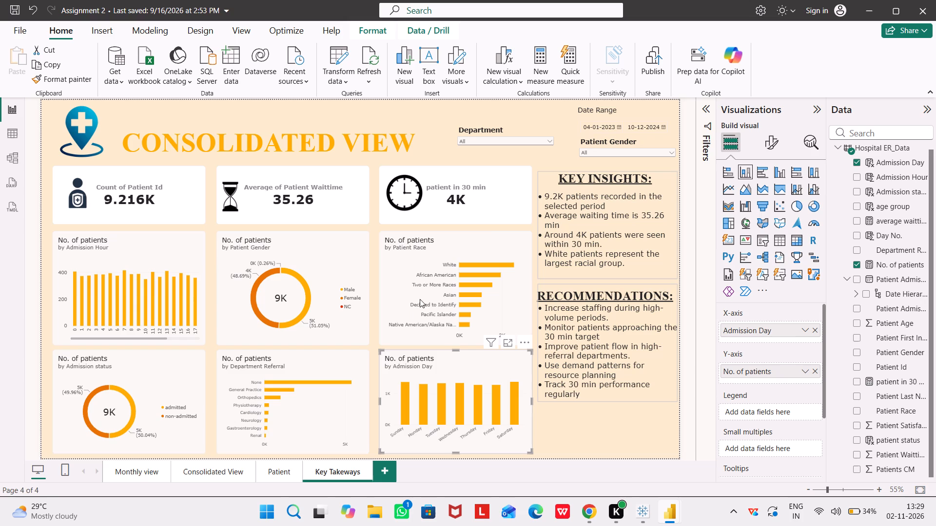
click(453, 251)
click(434, 194)
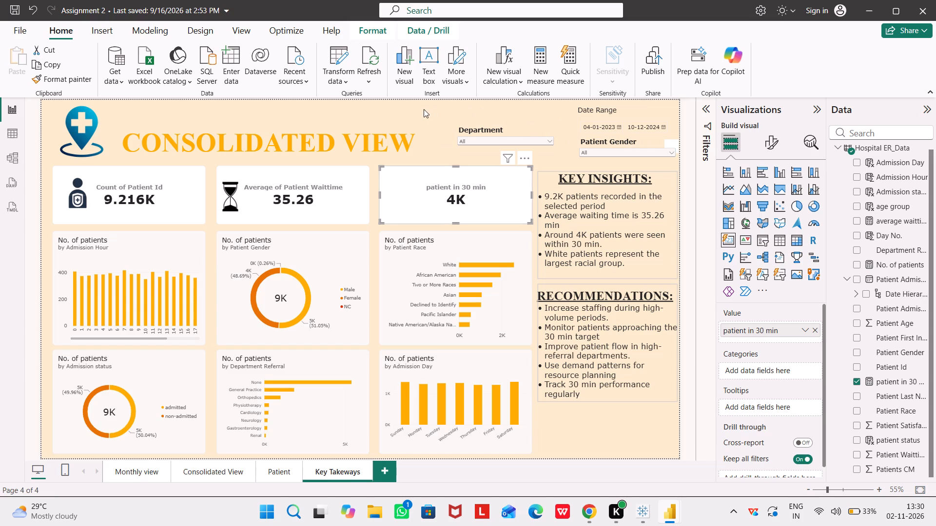
Extend the top edge of the CONSOLIDATED VIEW title text box slightly upward so the heading sits higher above the cards.
click(340, 118)
click(293, 140)
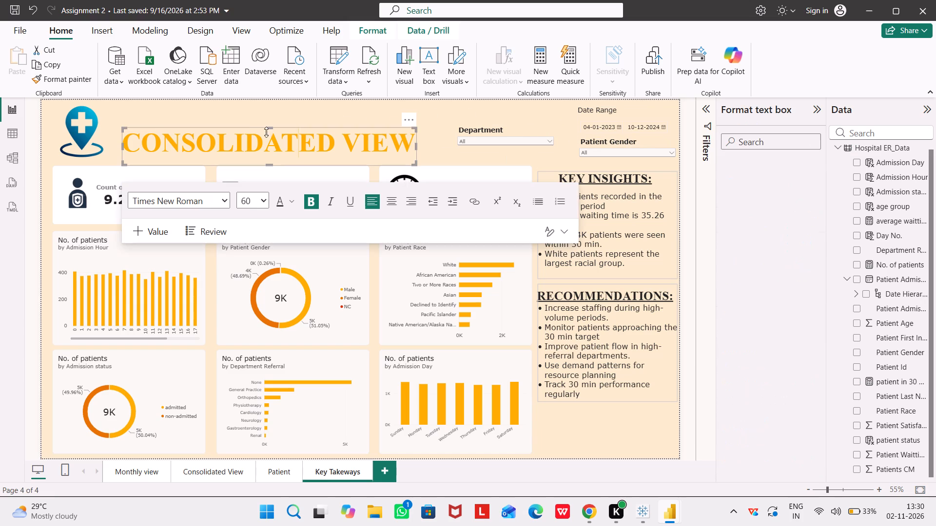
drag(269, 126, 269, 123)
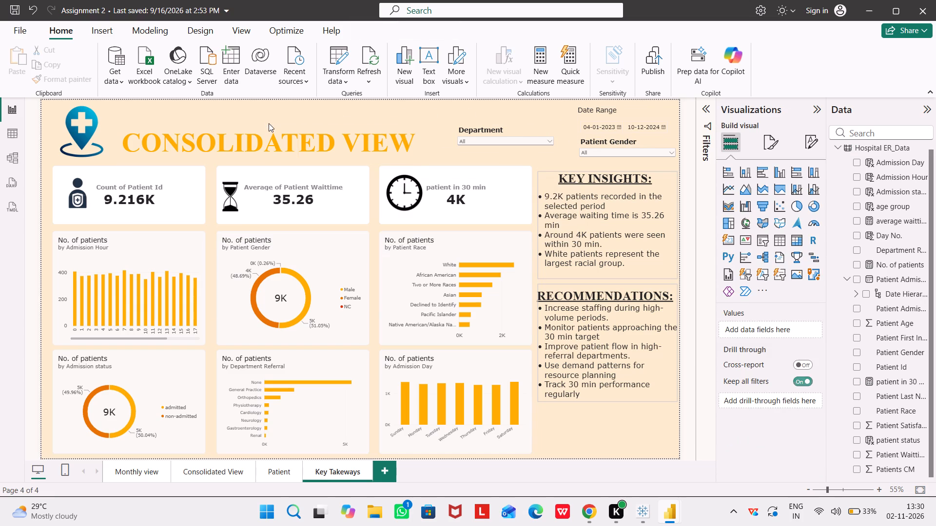
drag(269, 123, 269, 119)
click(268, 126)
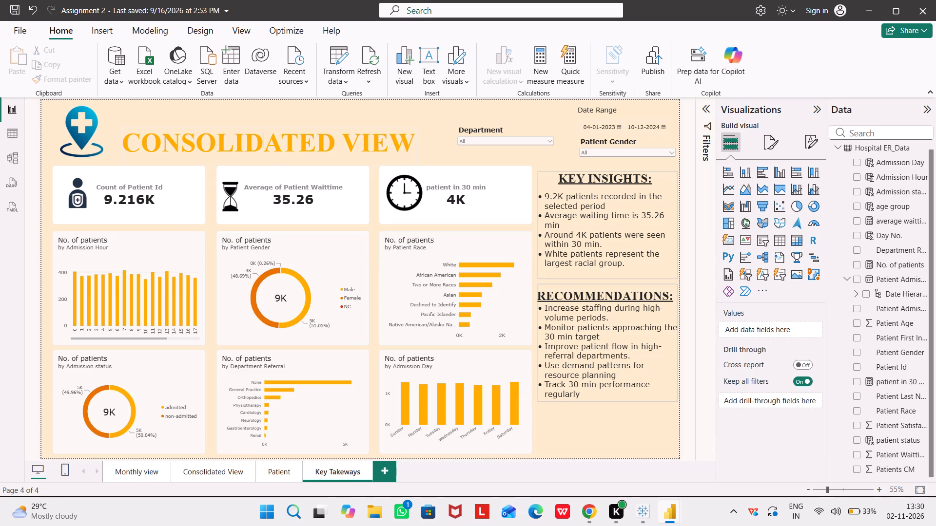
click(266, 128)
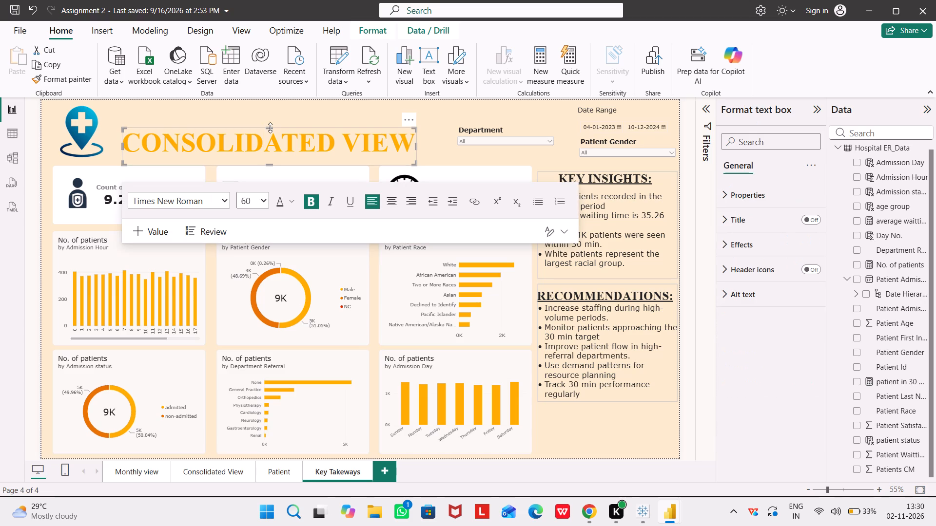
drag(269, 127, 267, 122)
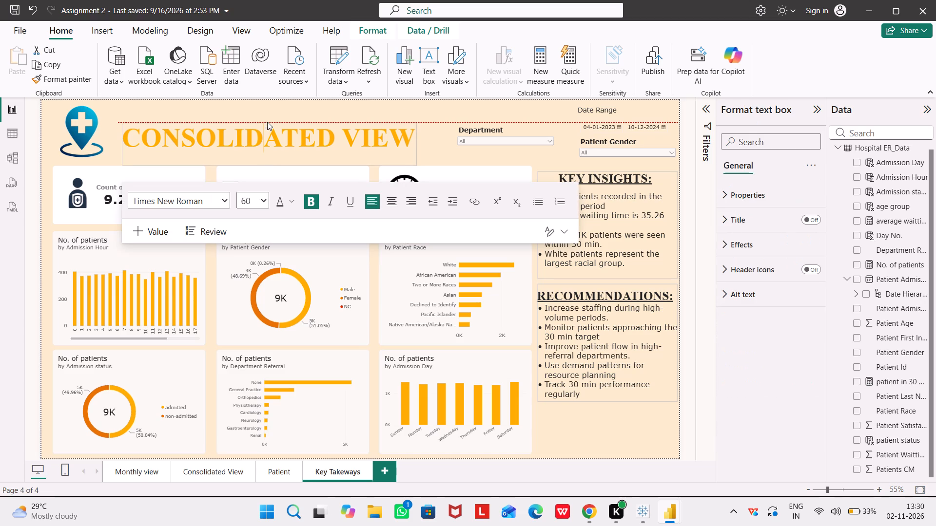
drag(267, 122, 265, 116)
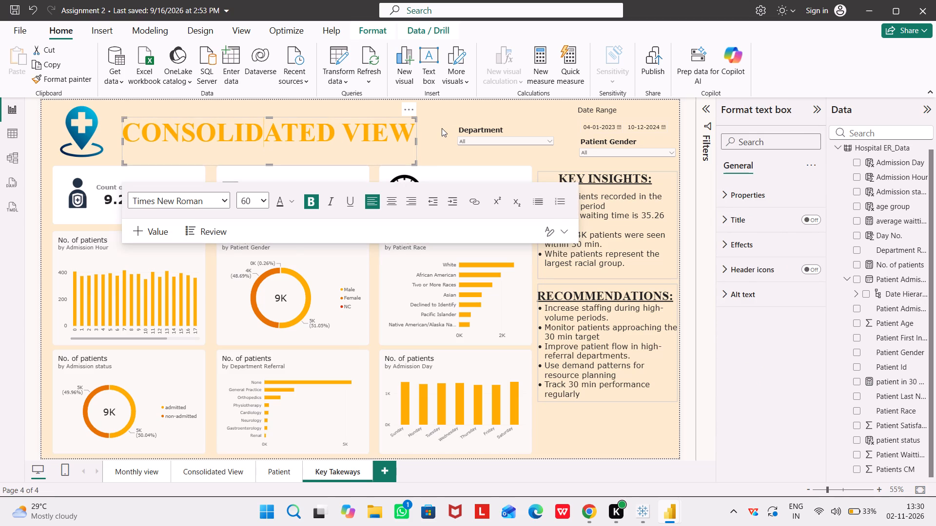
click(442, 128)
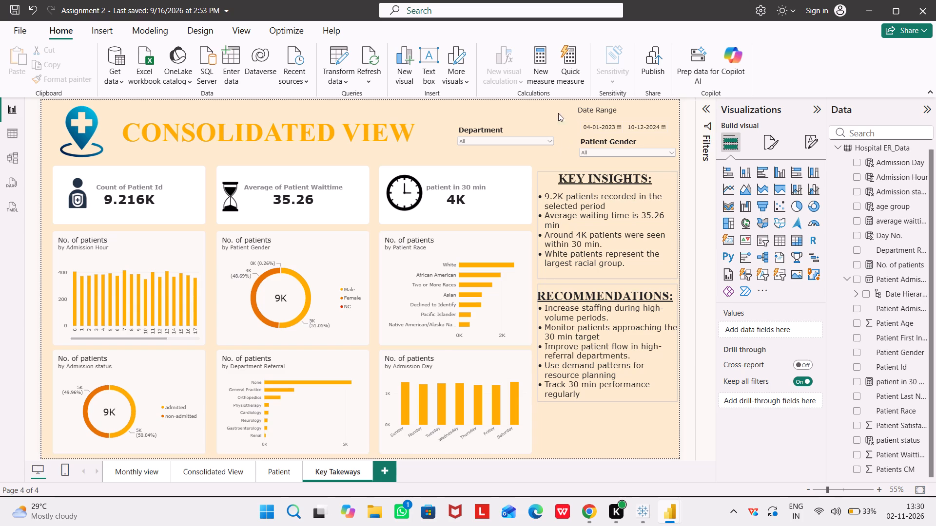
Inspect the race, admission hour, admission status and department referral charts and the average wait time card.
click(376, 228)
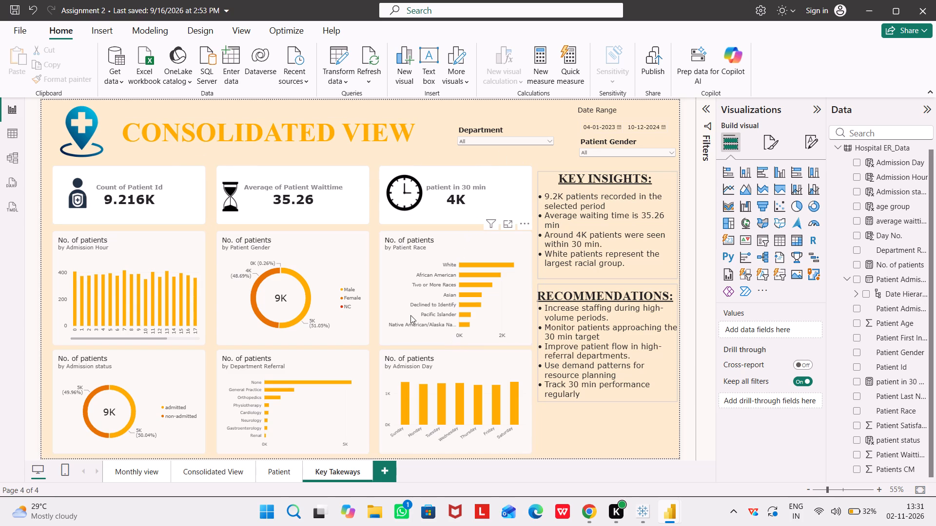
click(395, 307)
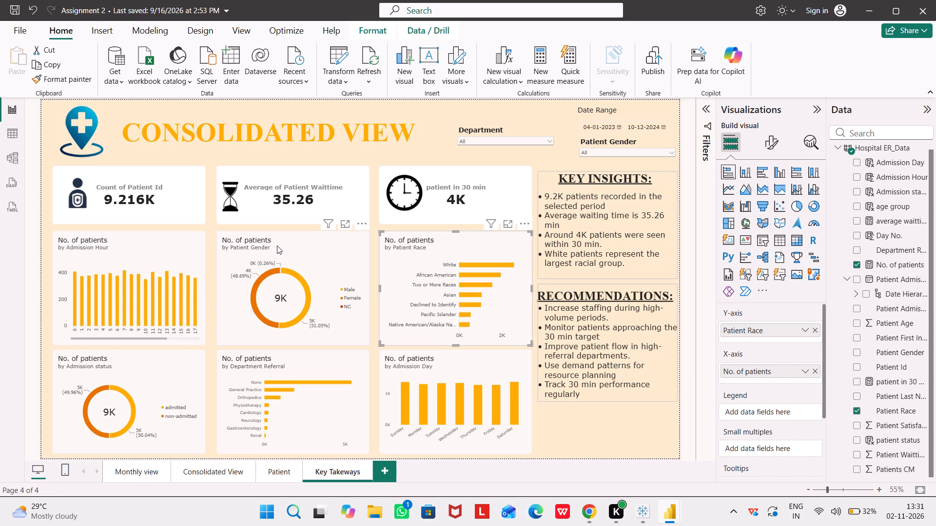
click(189, 243)
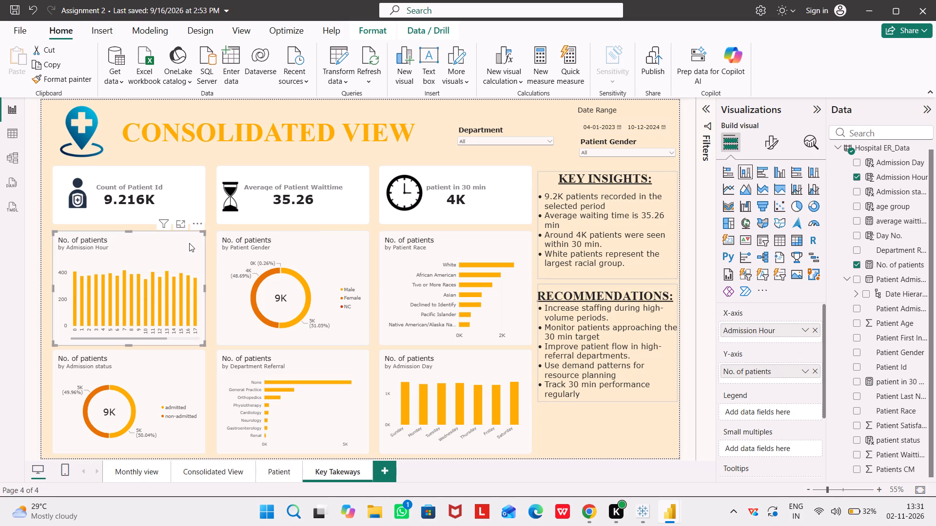
click(171, 378)
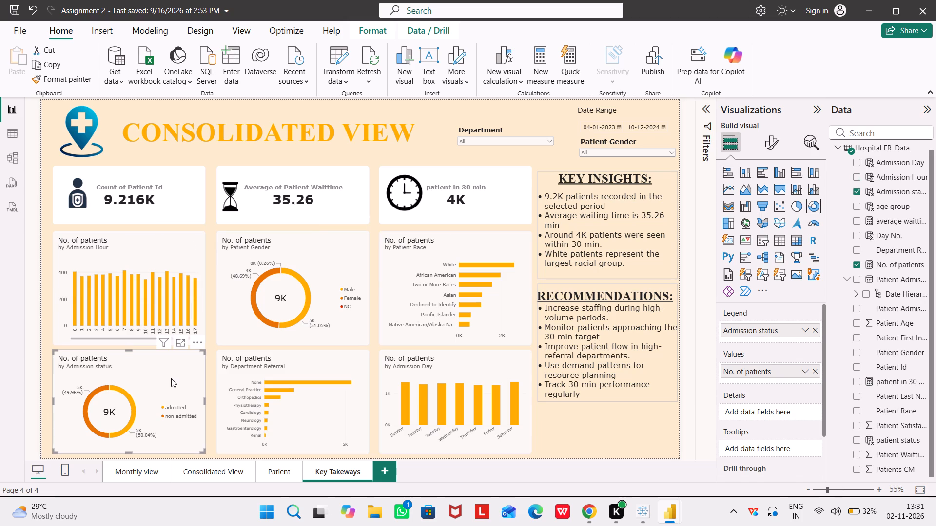
click(273, 363)
click(436, 364)
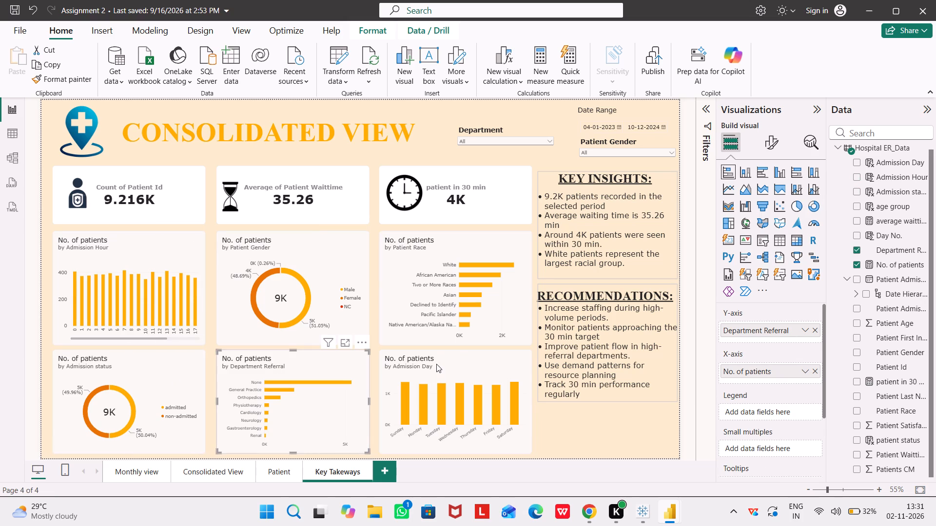
click(412, 293)
click(333, 250)
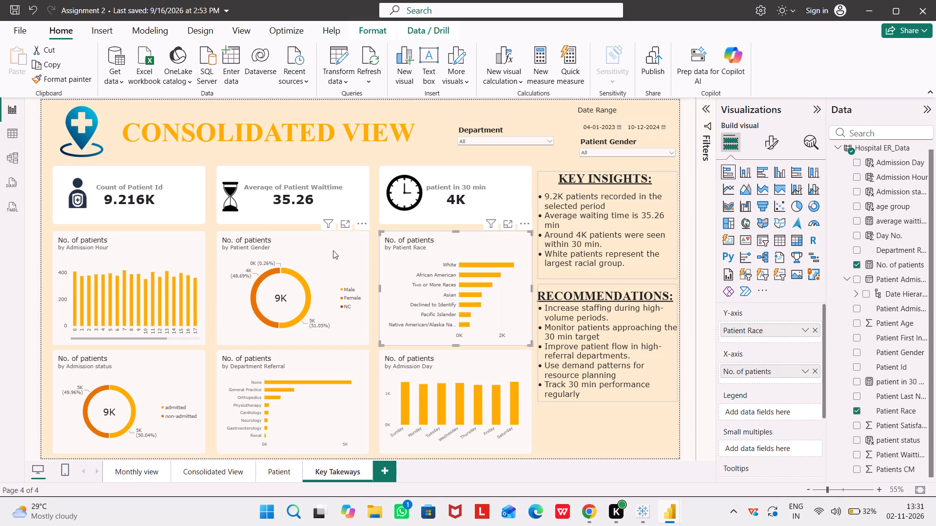
click(334, 192)
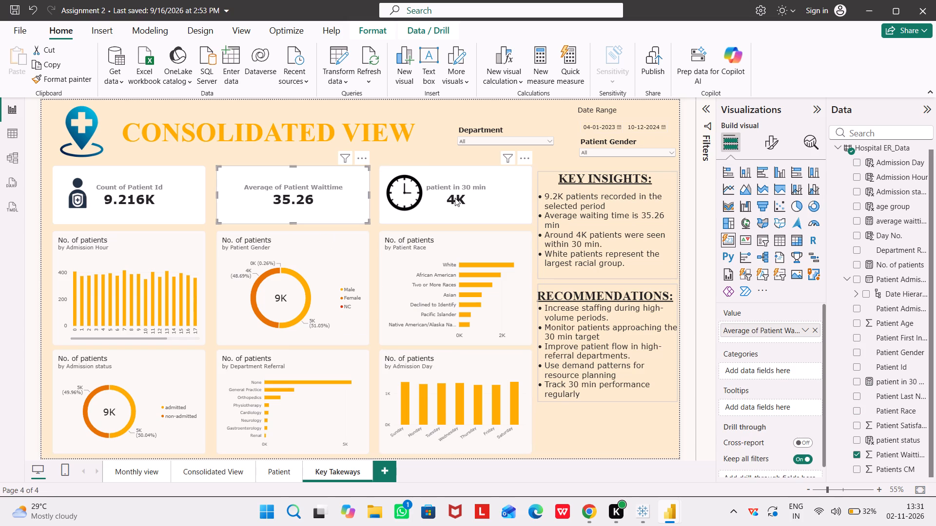
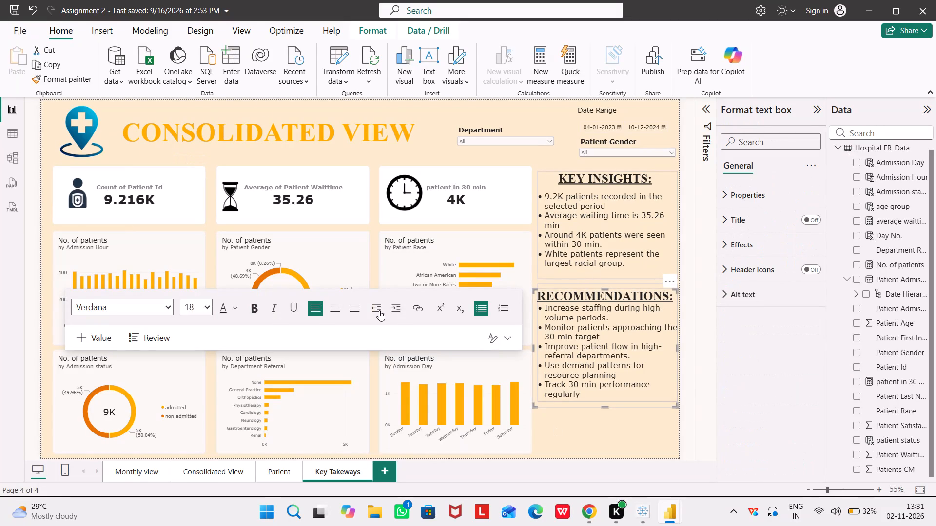
Review the Patient, Consolidated View and Monthly view pages in turn, finishing on Monthly view.
click(257, 114)
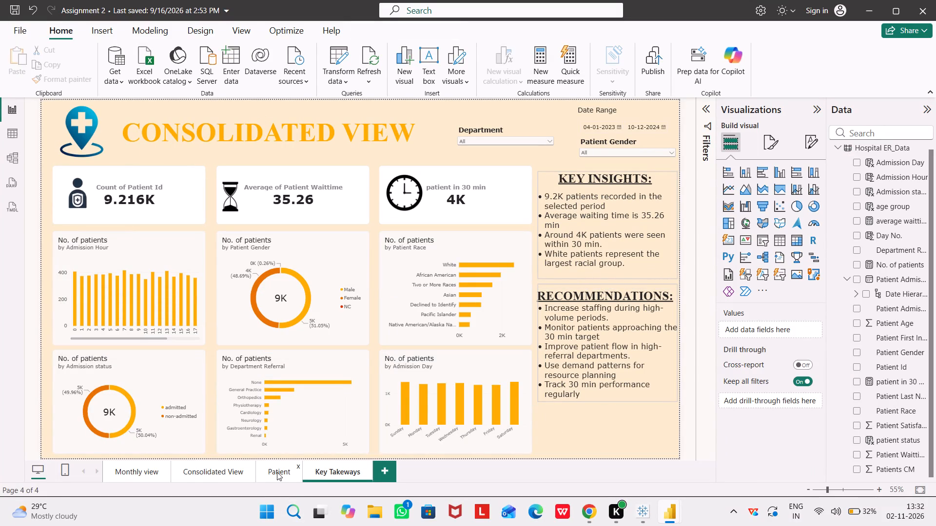
click(276, 471)
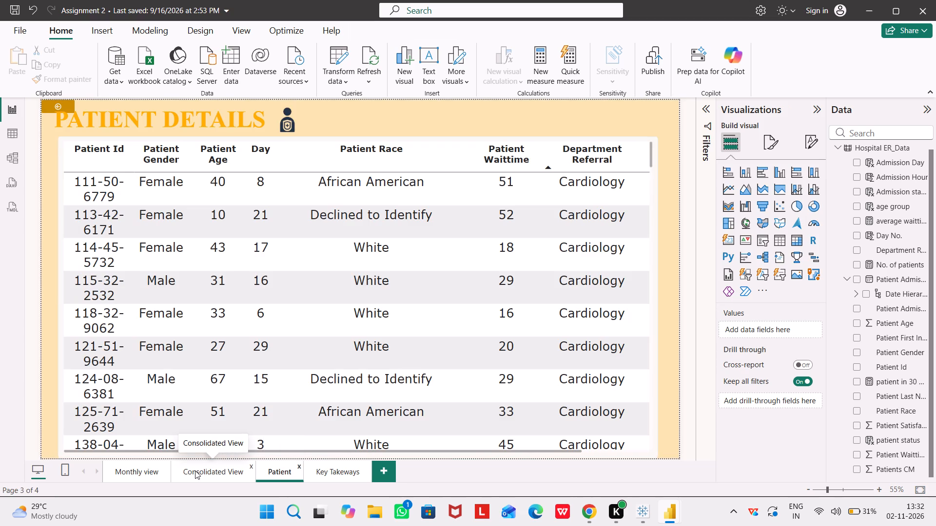
click(195, 470)
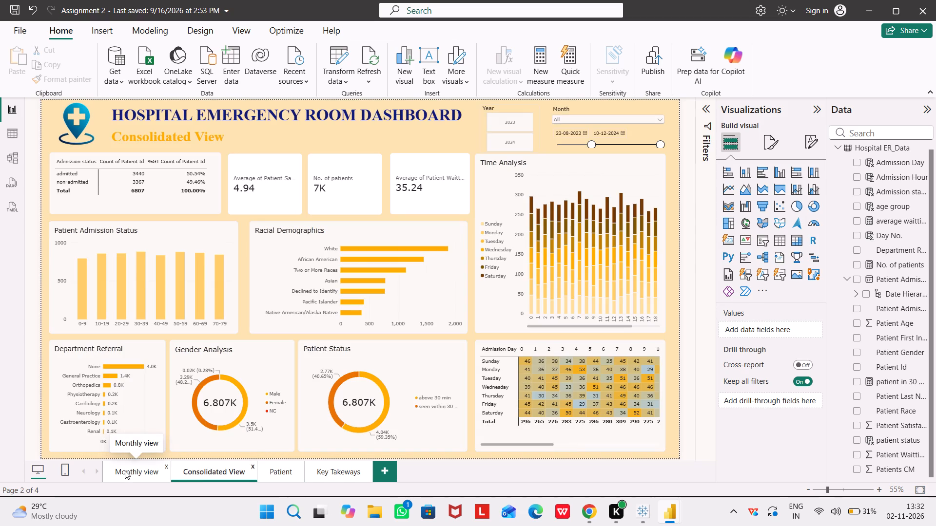
click(125, 470)
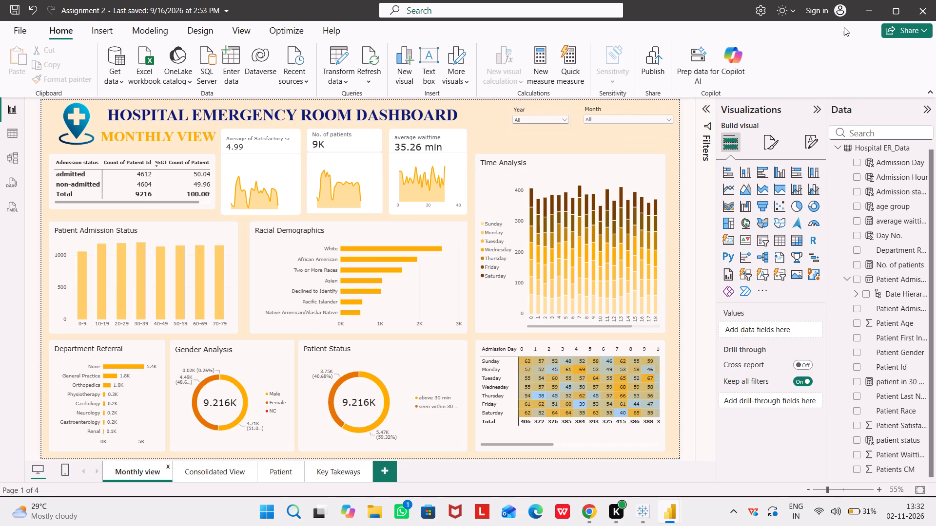
click(805, 59)
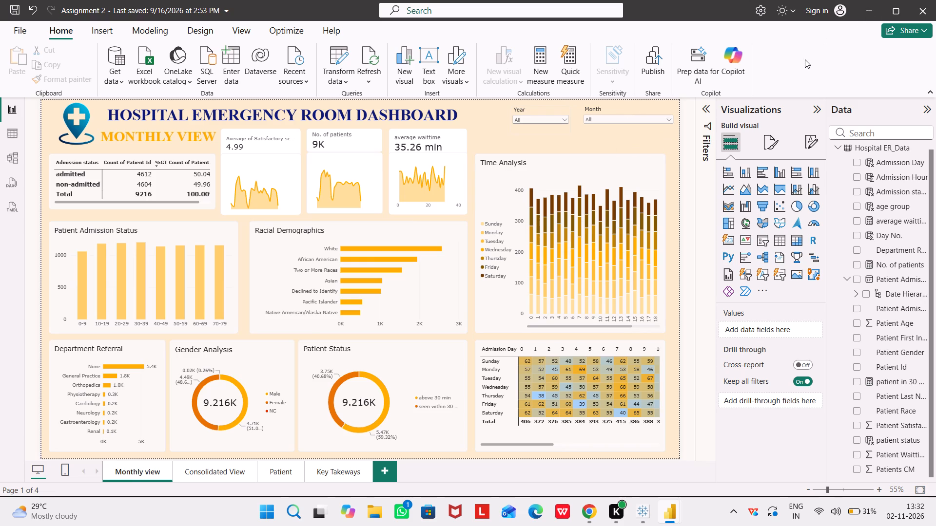
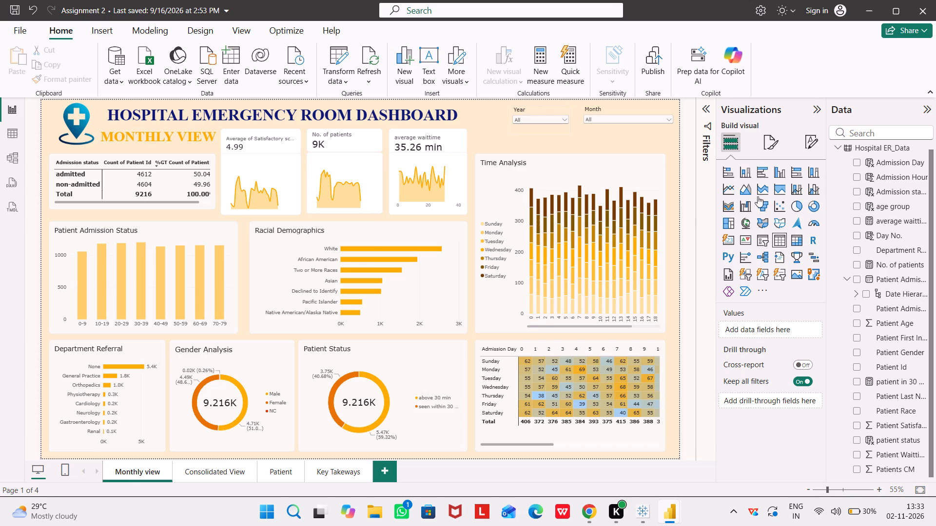
Examine the Monthly view page's Month slicer and its time, race, age group, gender and department referral charts one by one.
click(663, 131)
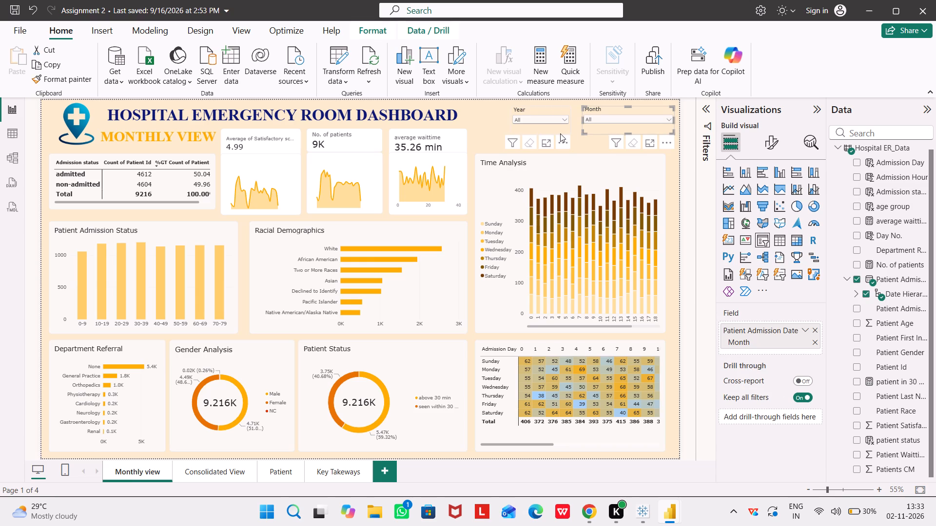
click(604, 162)
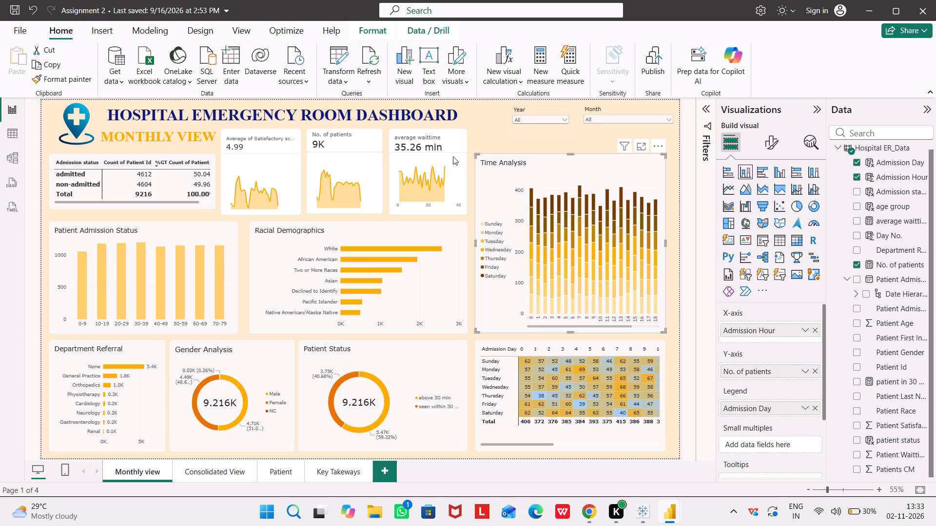
click(456, 258)
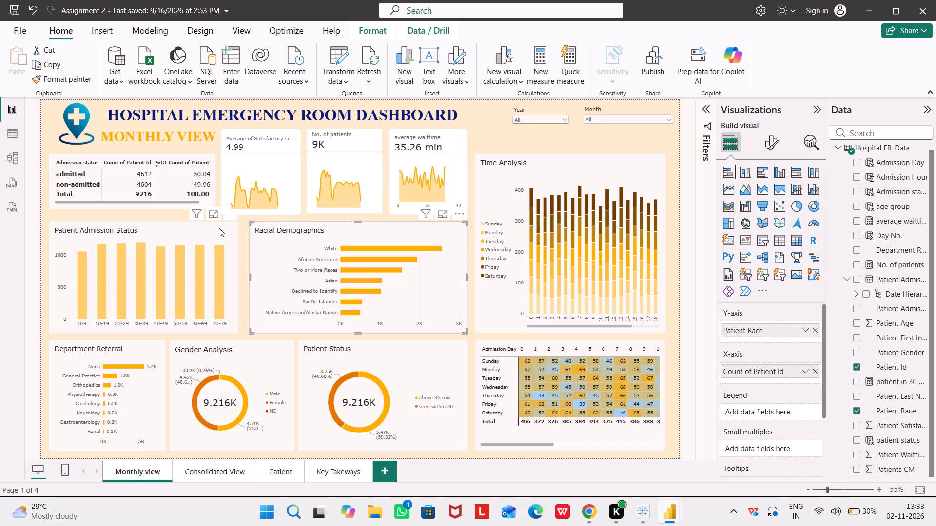
click(219, 228)
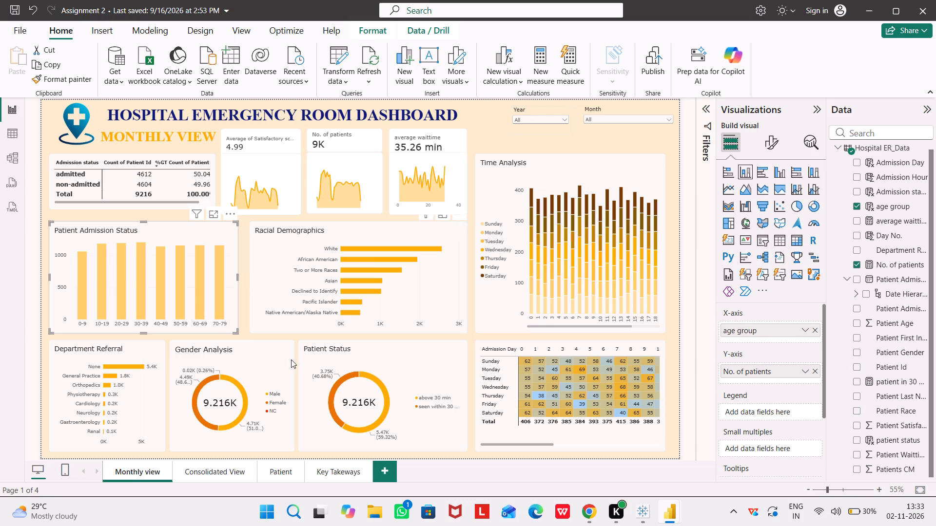
click(276, 362)
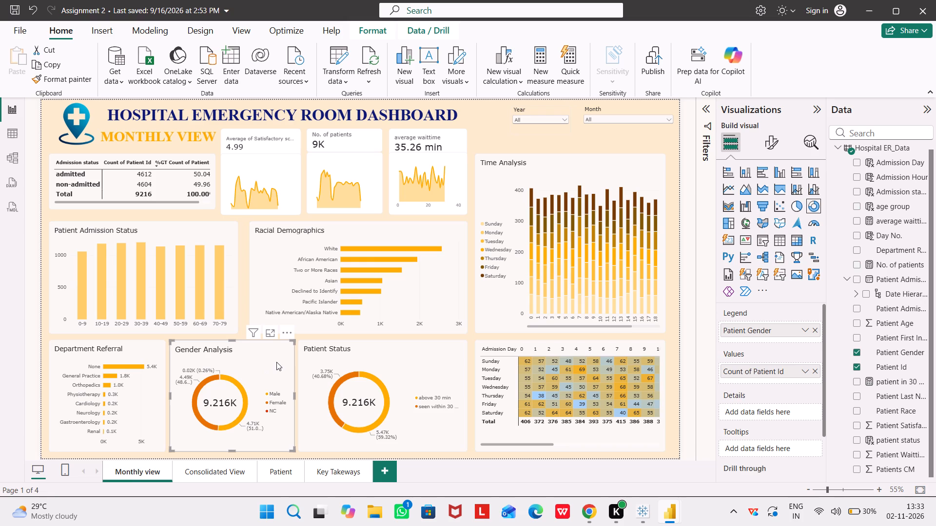
click(276, 362)
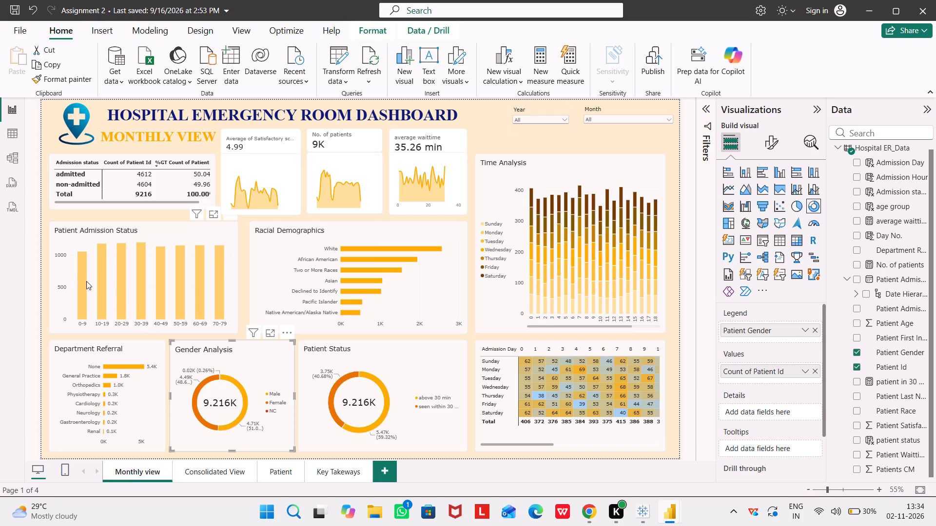
click(70, 258)
click(64, 365)
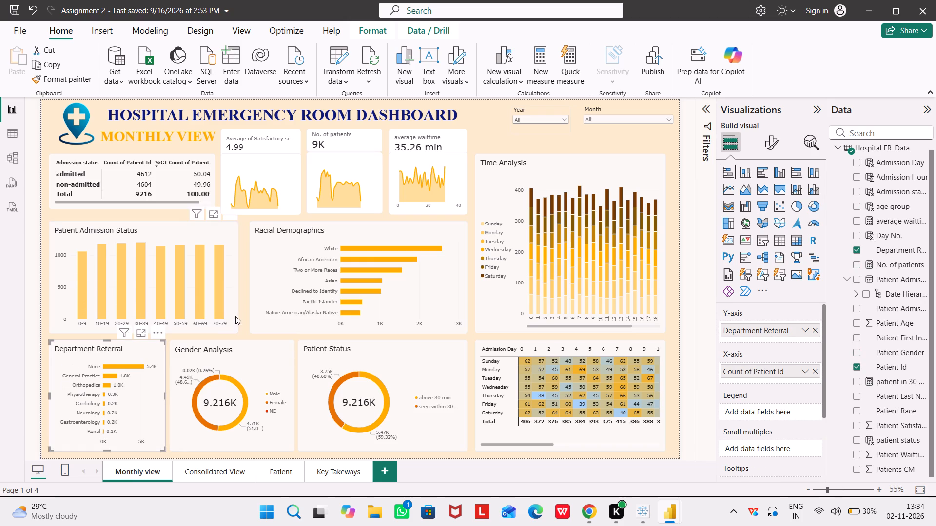
click(370, 229)
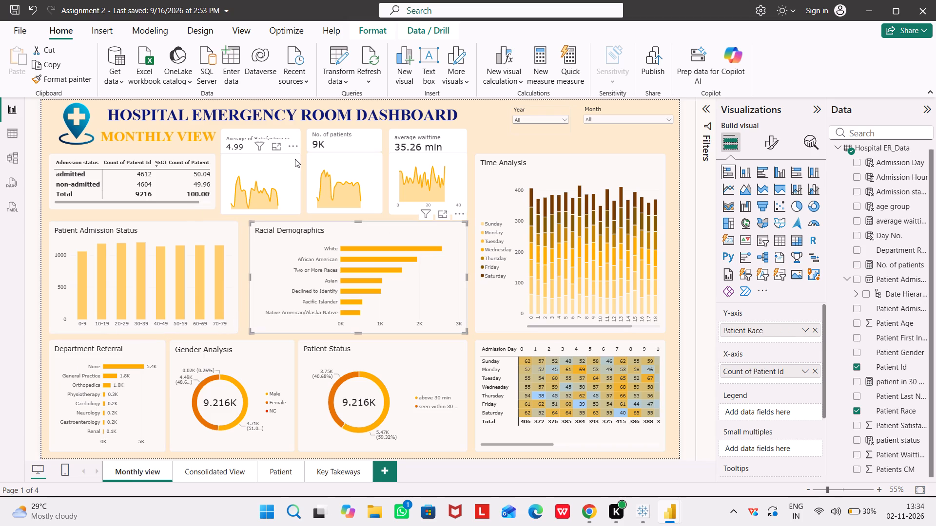
click(502, 196)
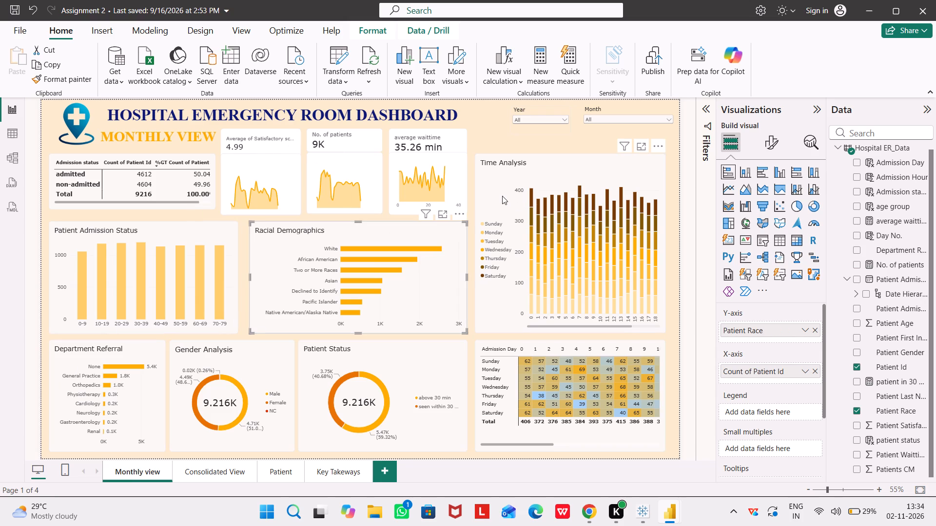
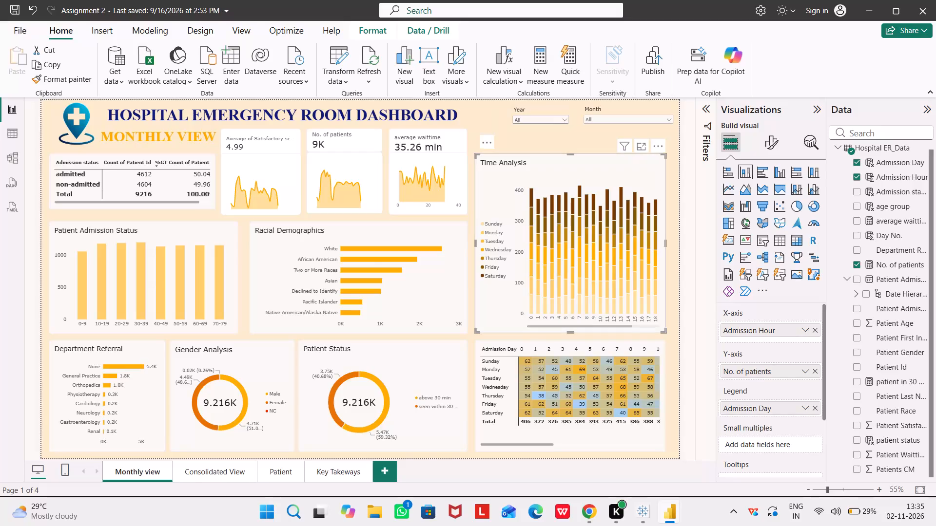
Examine the Racial Demographics, Patient Admission Status, Gender Analysis and Patient Status charts on the Monthly view page.
click(675, 164)
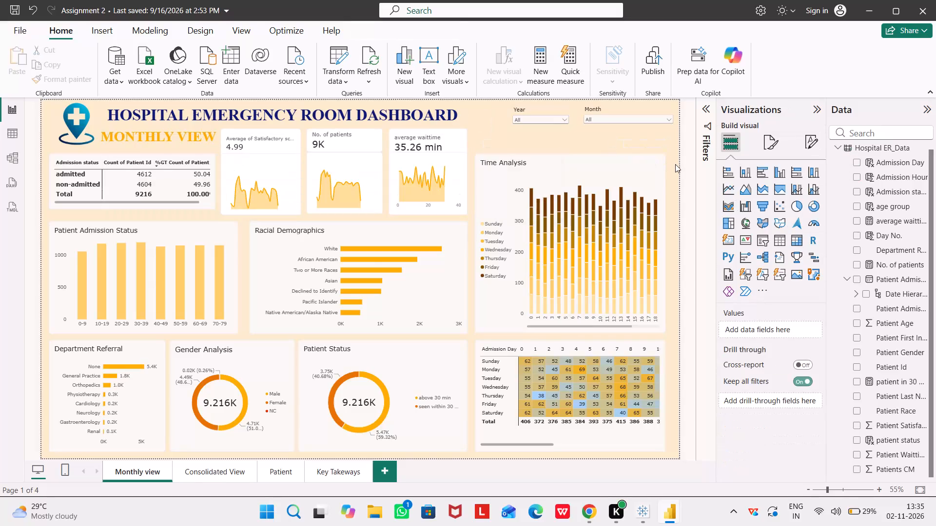
click(455, 236)
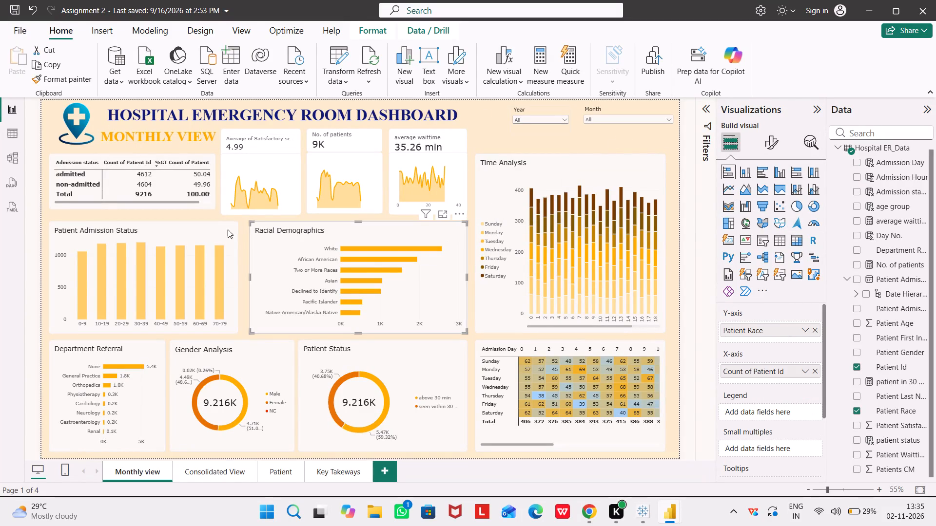
click(219, 228)
click(287, 363)
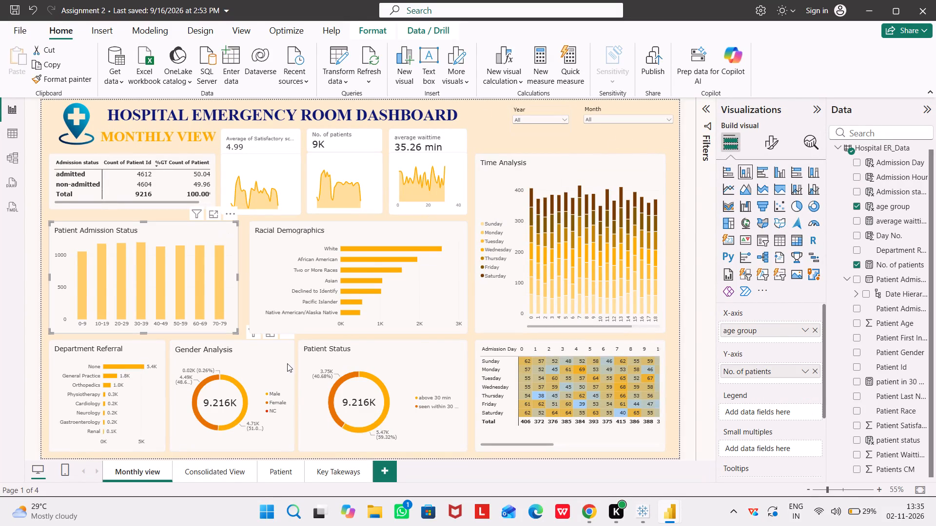
click(429, 349)
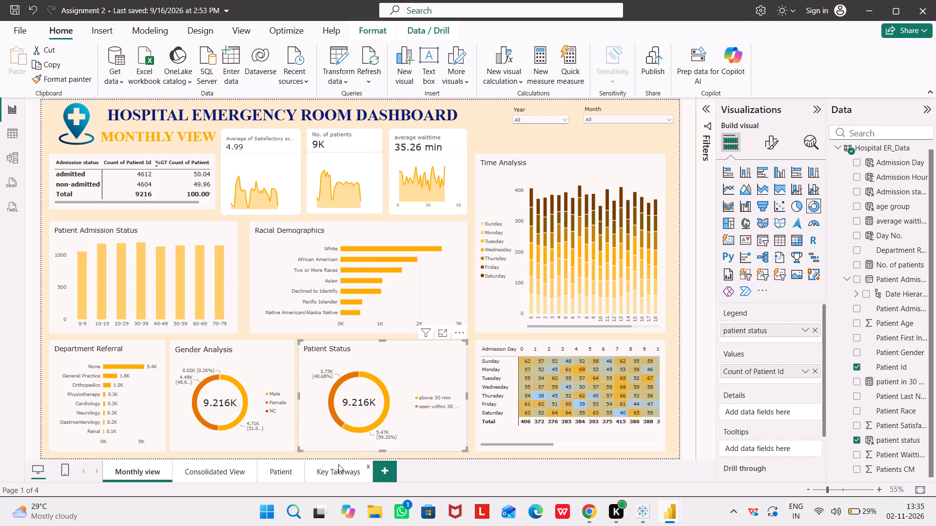
Review the Key Takeways and Consolidated View pages, returning to examine the Monthly view page's title, Year slicer and Time Analysis chart.
click(338, 464)
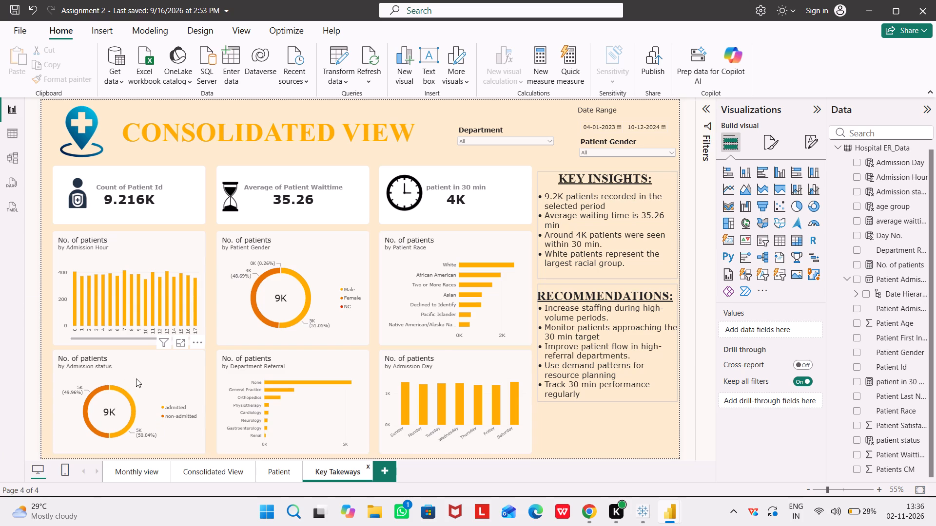
click(270, 480)
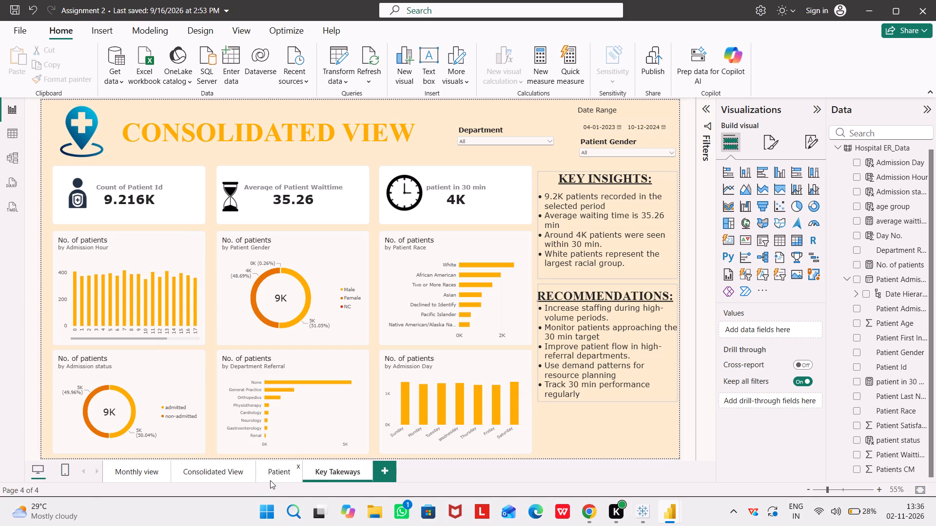
click(222, 469)
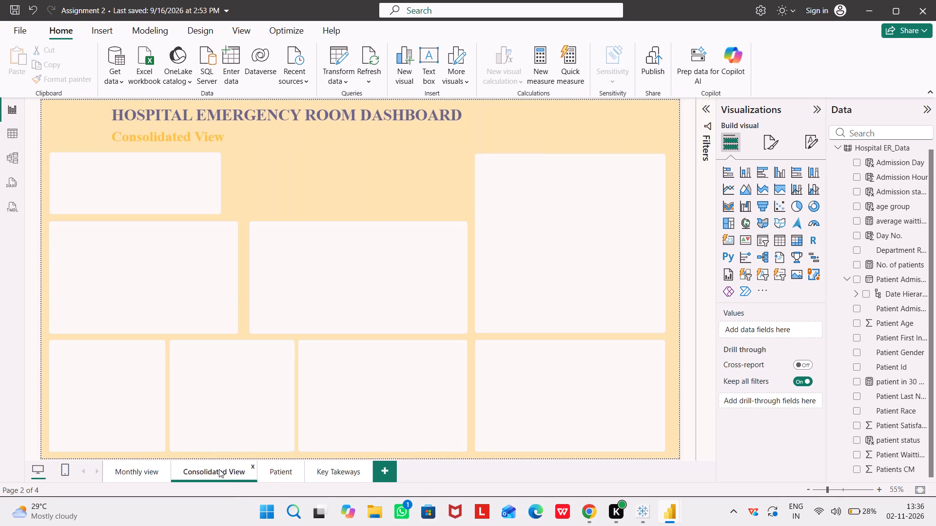
click(131, 467)
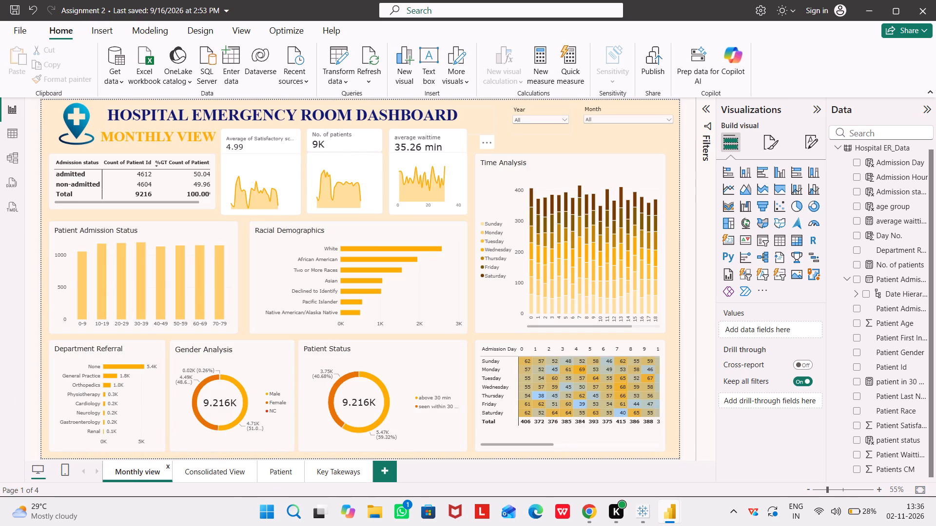
click(300, 122)
click(515, 131)
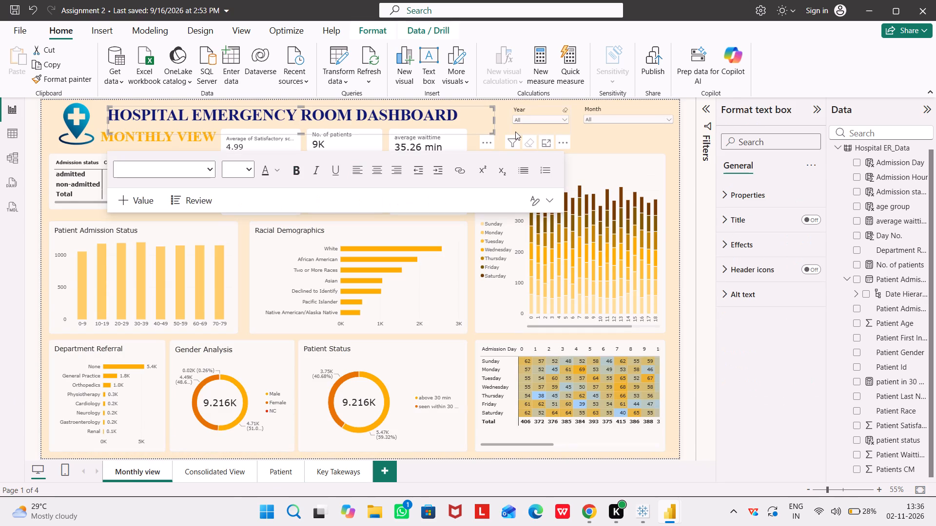
click(655, 143)
click(616, 170)
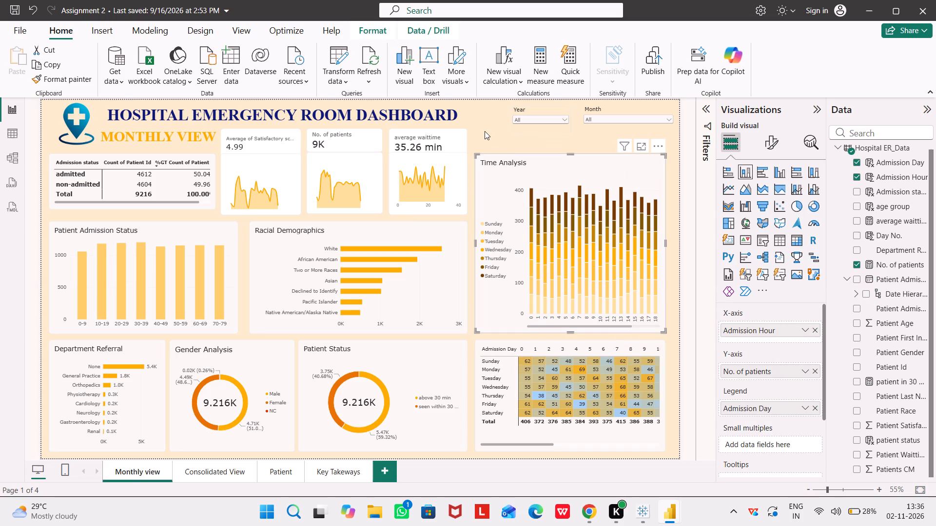
click(471, 106)
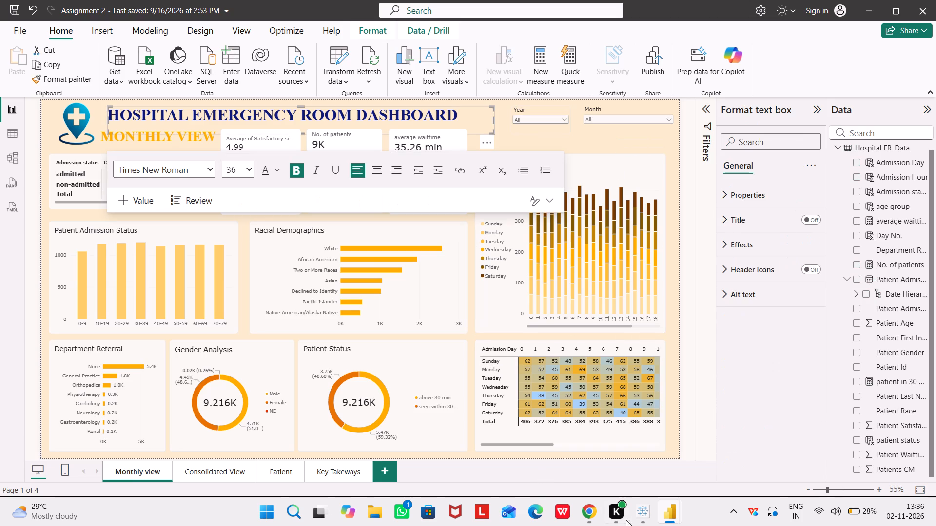
Switch to Tableau and remove the floating Sheet 11 over the Monthly Sales Trend chart from the Adidas sales dashboard.
click(646, 518)
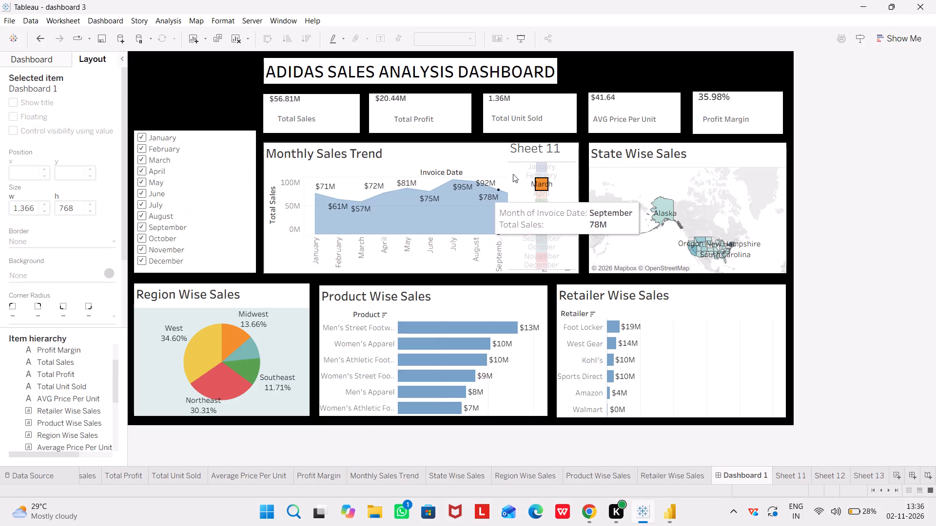
click(543, 144)
click(580, 140)
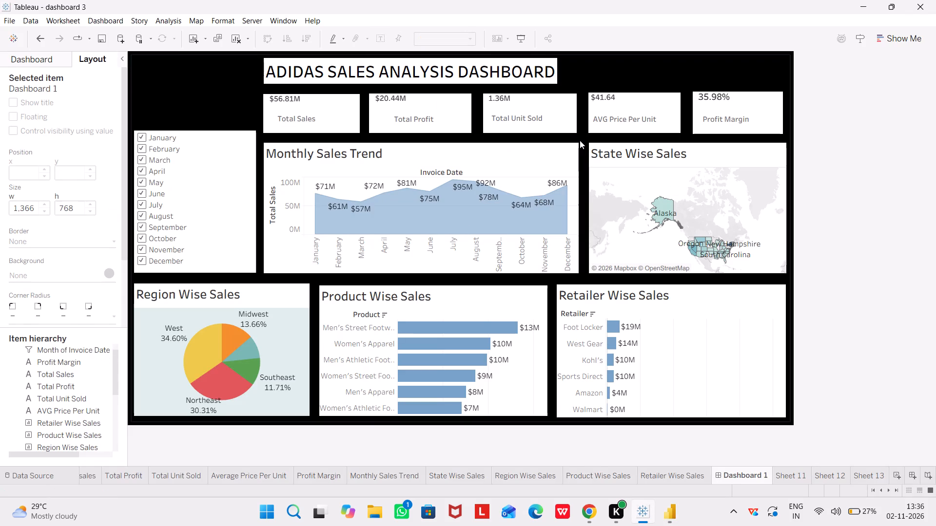
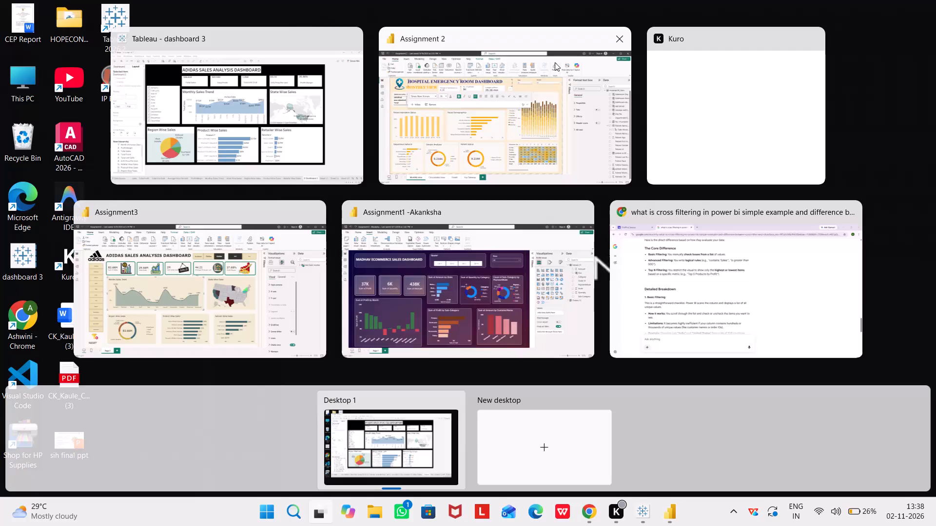
Switch to the Assignment 2 hospital emergency room report in Power BI and close it without saving the changes.
click(548, 89)
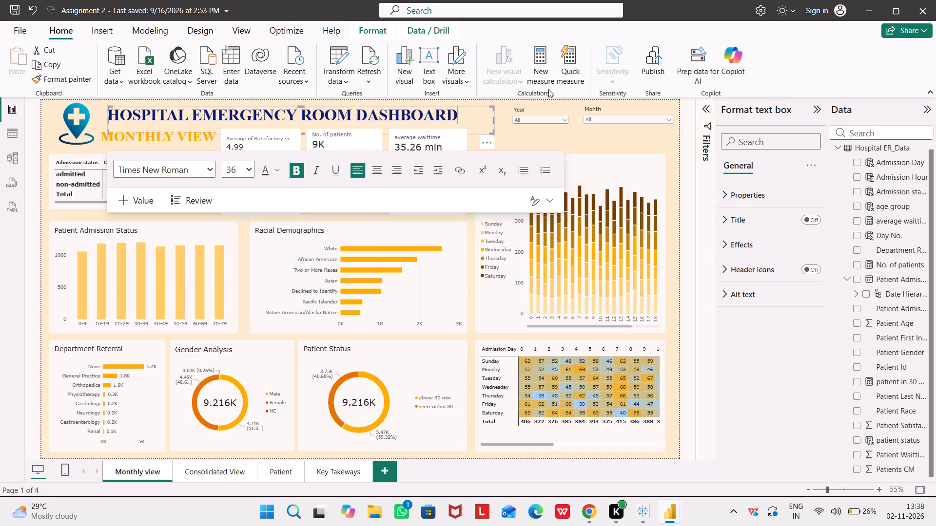
click(922, 2)
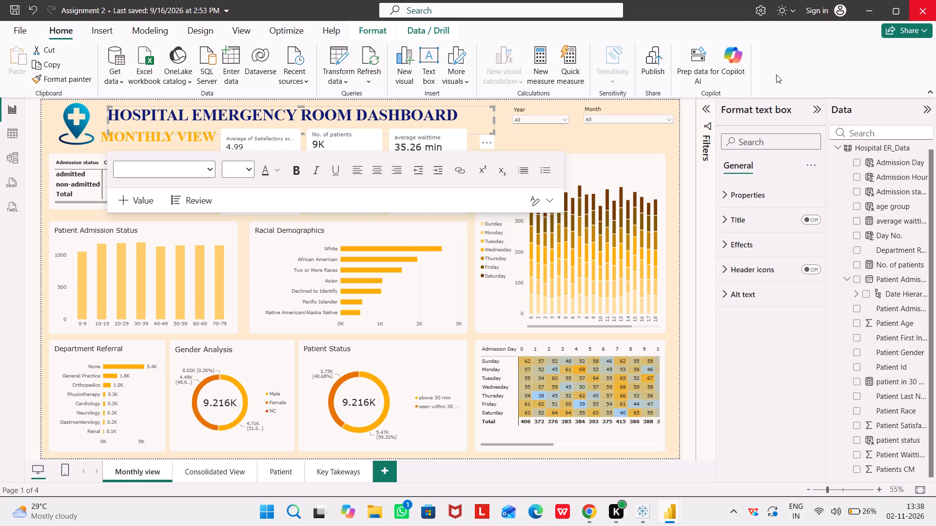
click(504, 278)
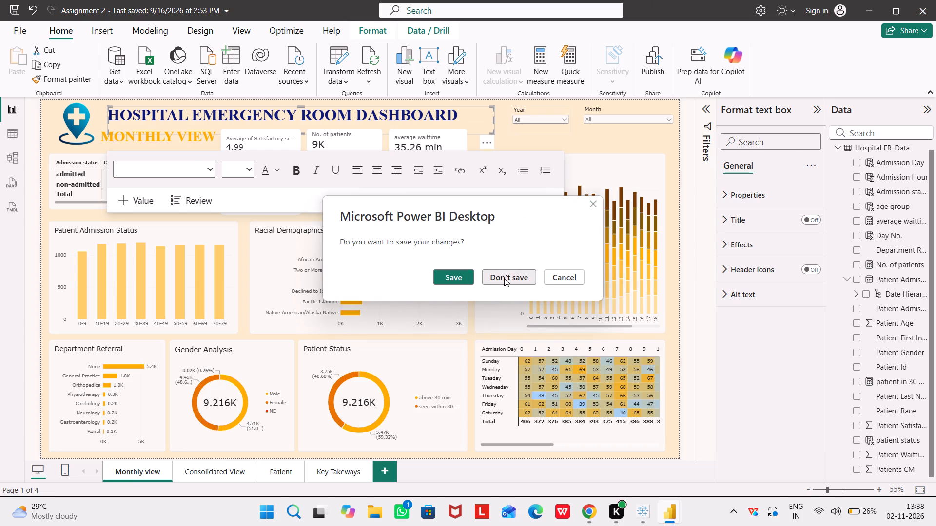
Close the dashboard 3 workbook in Tableau without saving the changes.
click(911, 3)
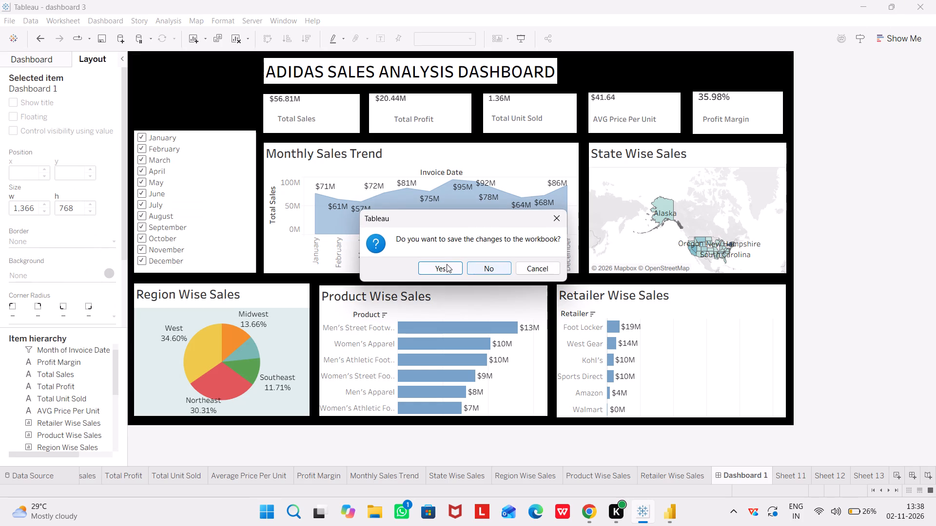
click(488, 269)
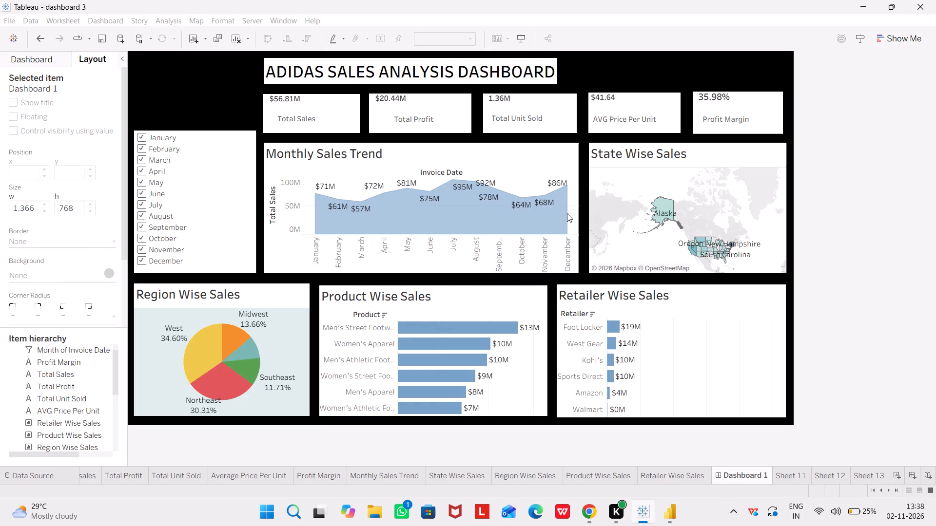
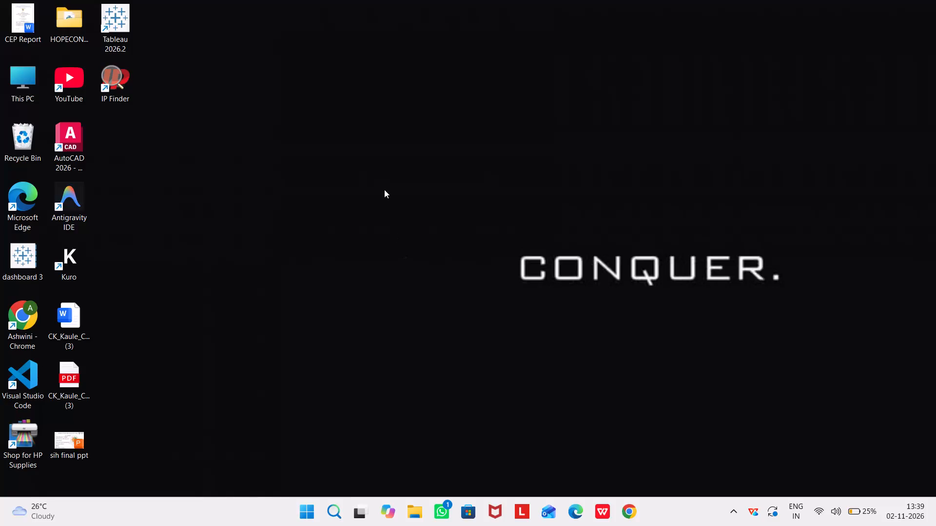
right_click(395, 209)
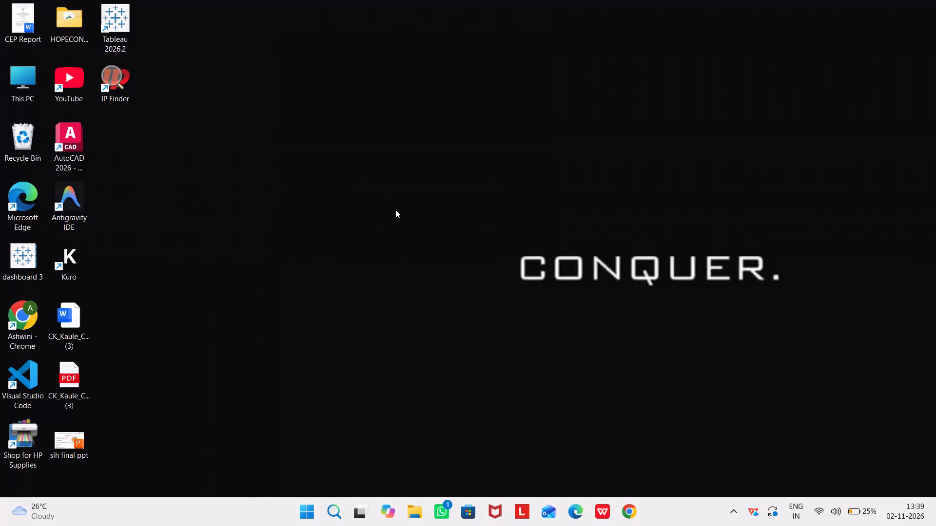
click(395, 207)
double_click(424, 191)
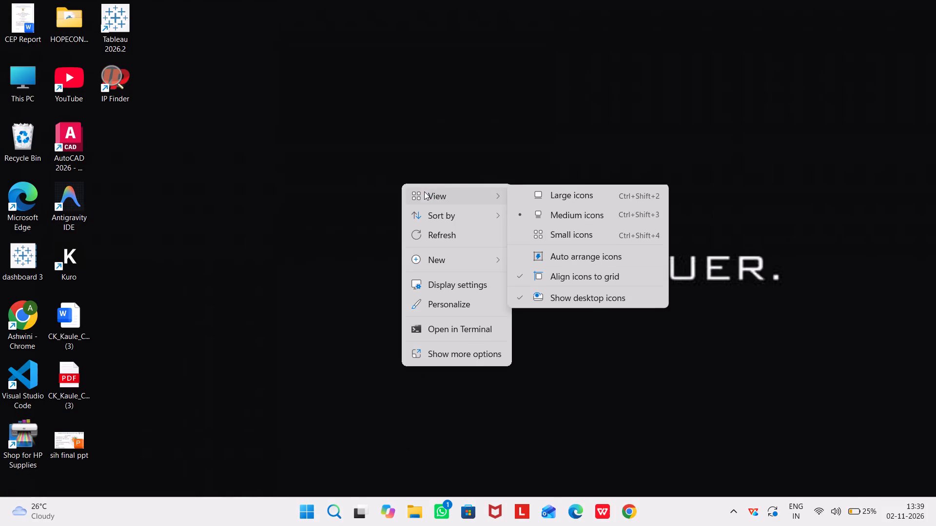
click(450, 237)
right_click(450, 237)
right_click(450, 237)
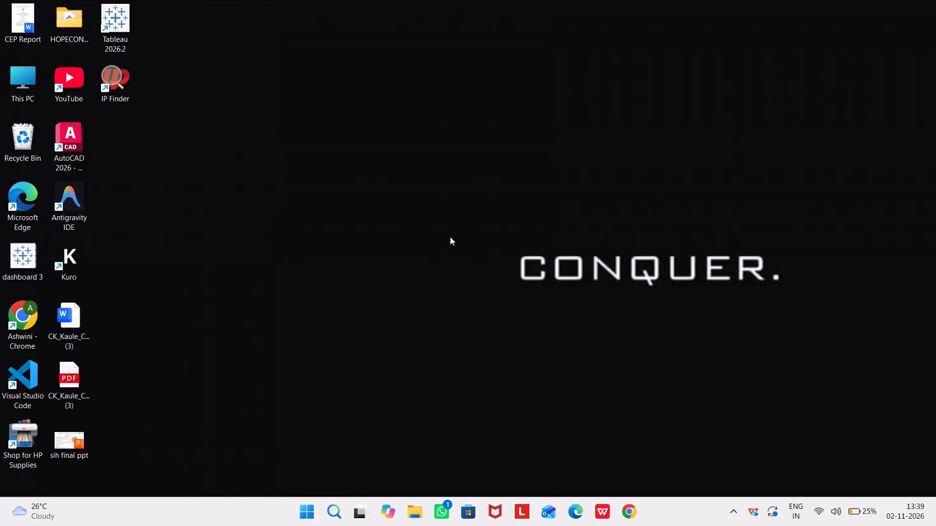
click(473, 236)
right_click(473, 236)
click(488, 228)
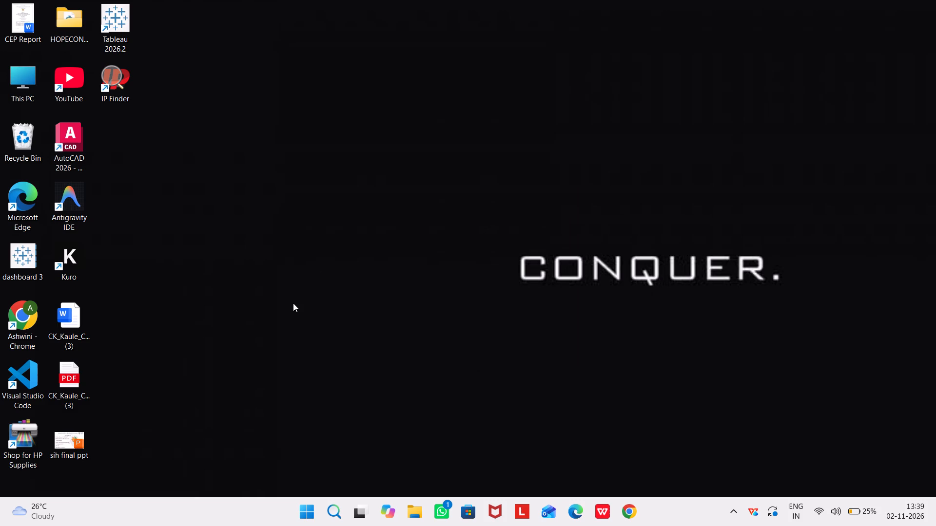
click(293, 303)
Open the computer's power options and choose a power action to end the session.
key(super+x)
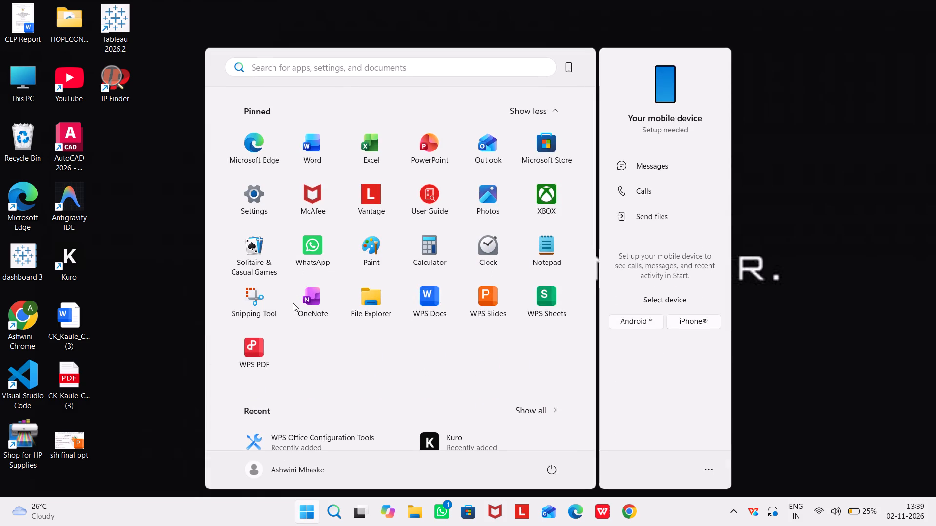
click(551, 472)
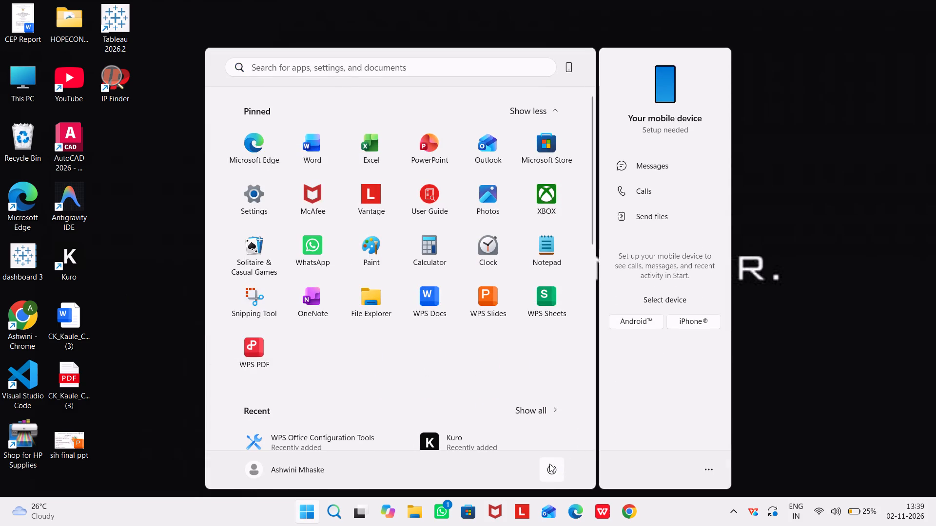
click(539, 419)
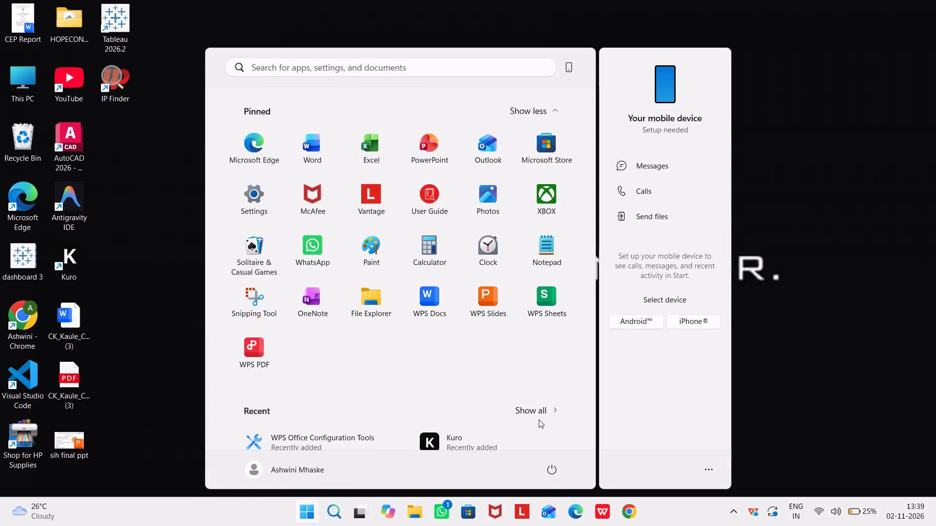